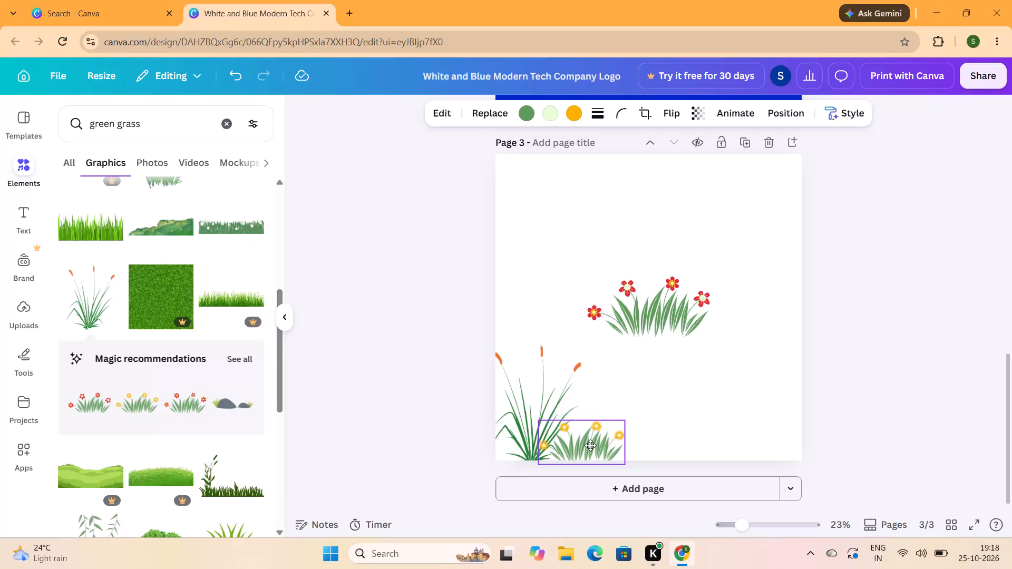
Shrink the red-flowered grass and place it in page 3's lower-left corner, over the base of the tall grass.
click(521, 434)
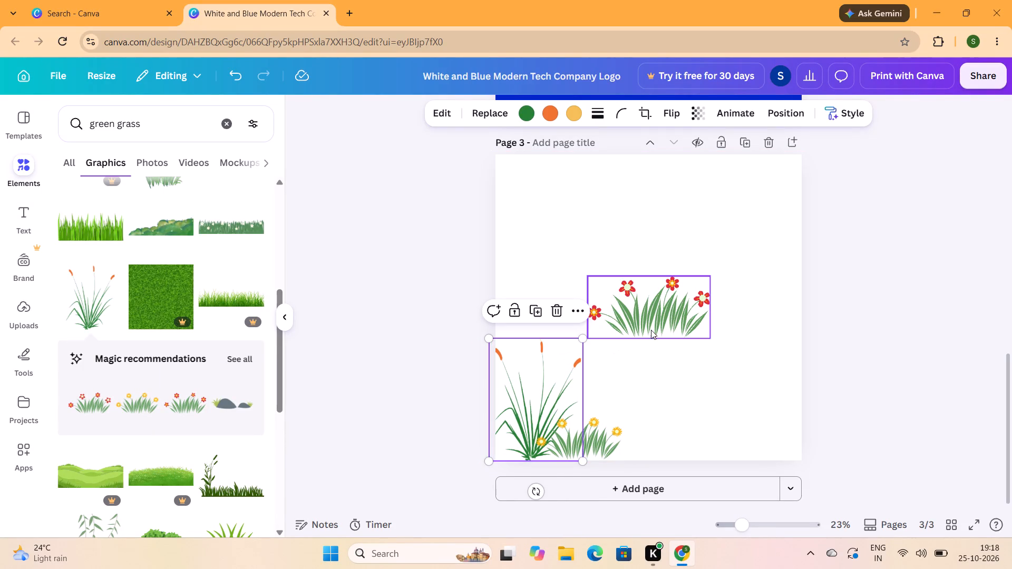
click(678, 312)
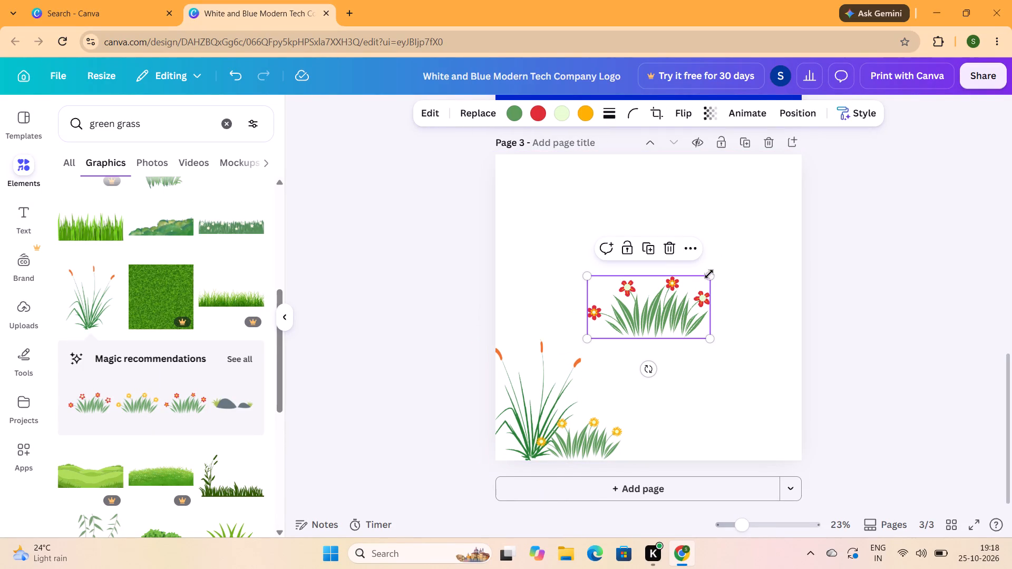
drag(711, 273, 682, 295)
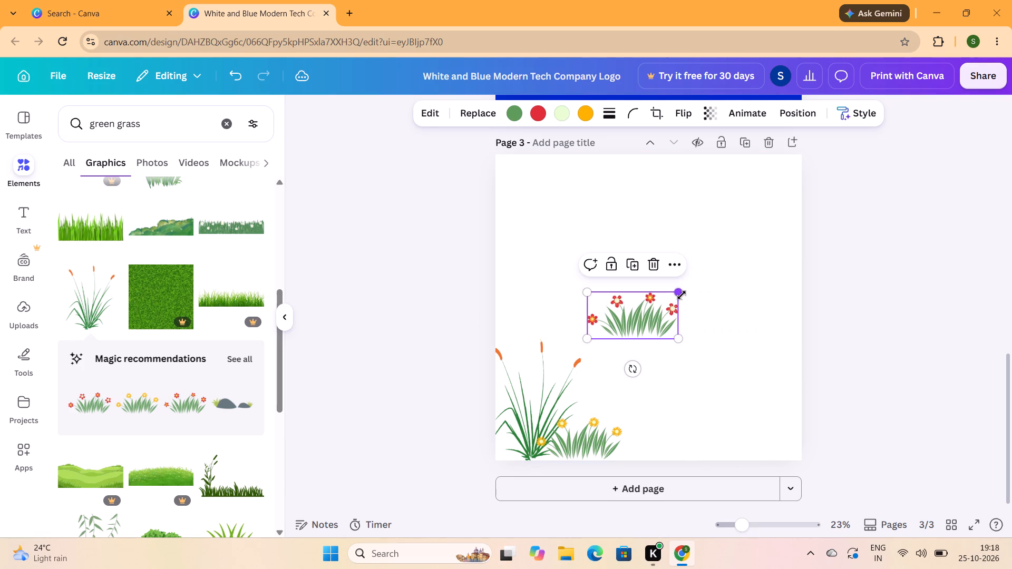
drag(639, 306, 539, 438)
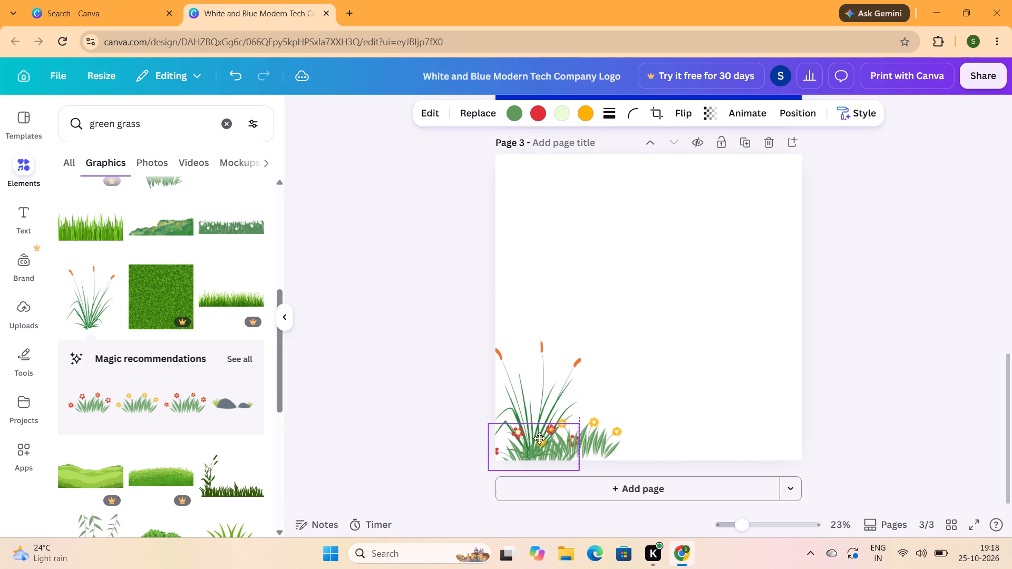
drag(539, 438, 532, 429)
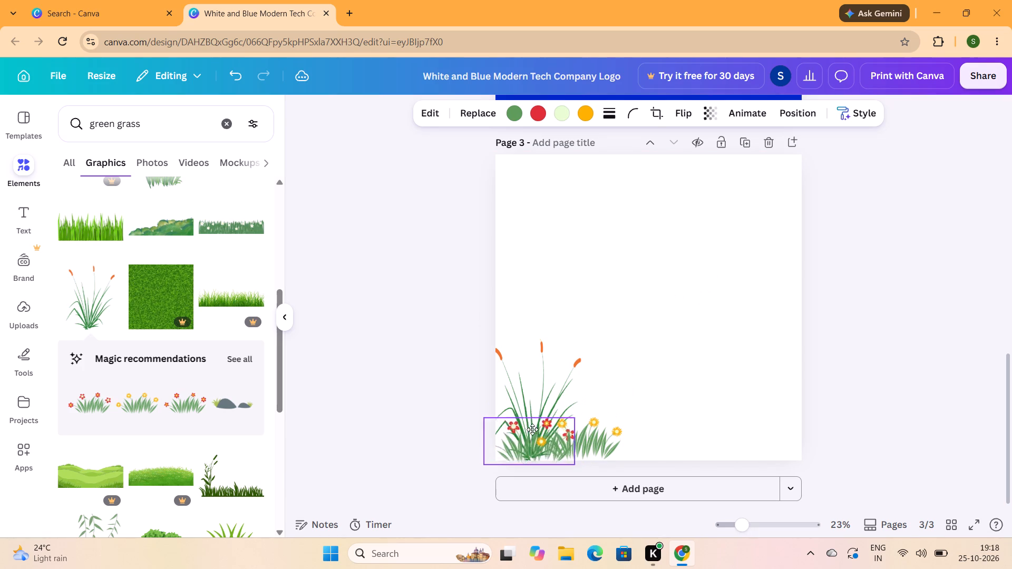
drag(532, 429, 522, 433)
click(662, 342)
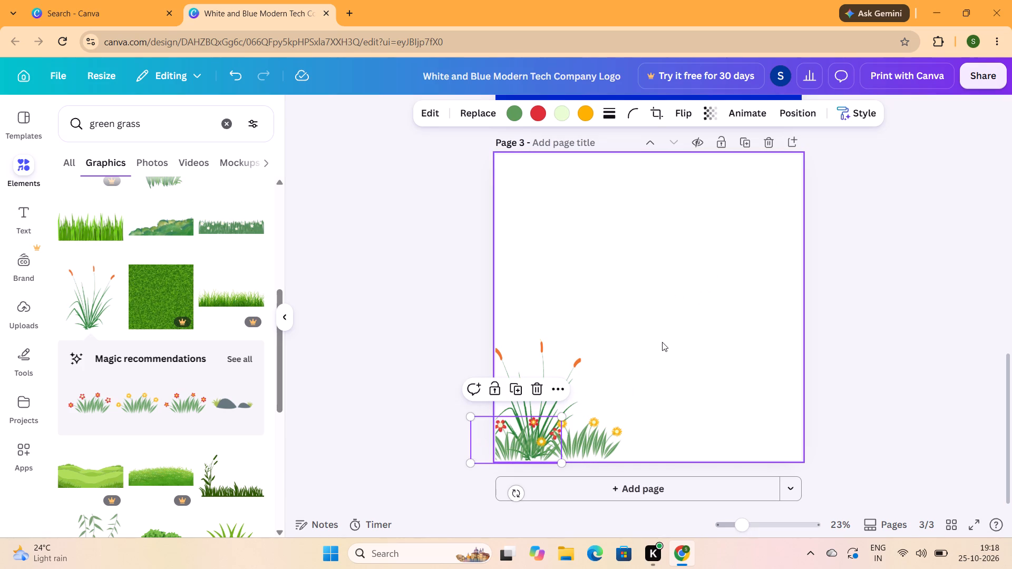
Add the free green bush graphic to page 3, shrink it and place it in the page's lower-right corner.
scroll(199, 316, up, 1)
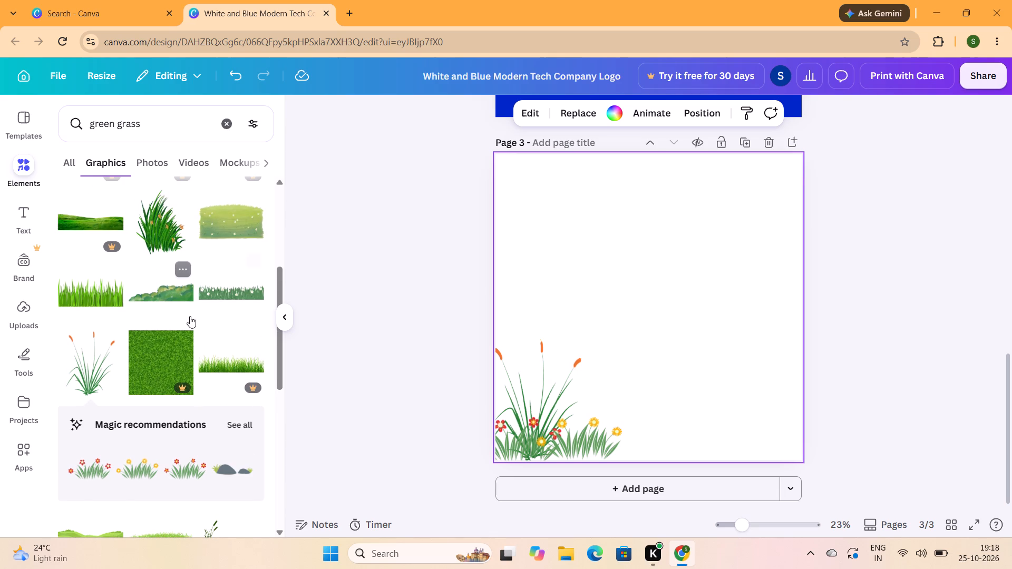
click(184, 300)
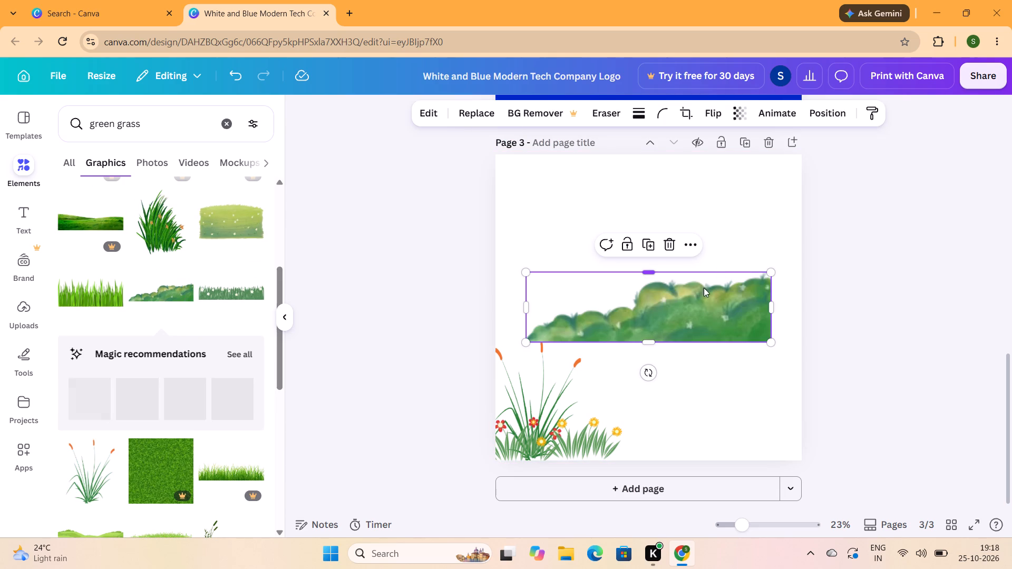
drag(772, 273, 697, 309)
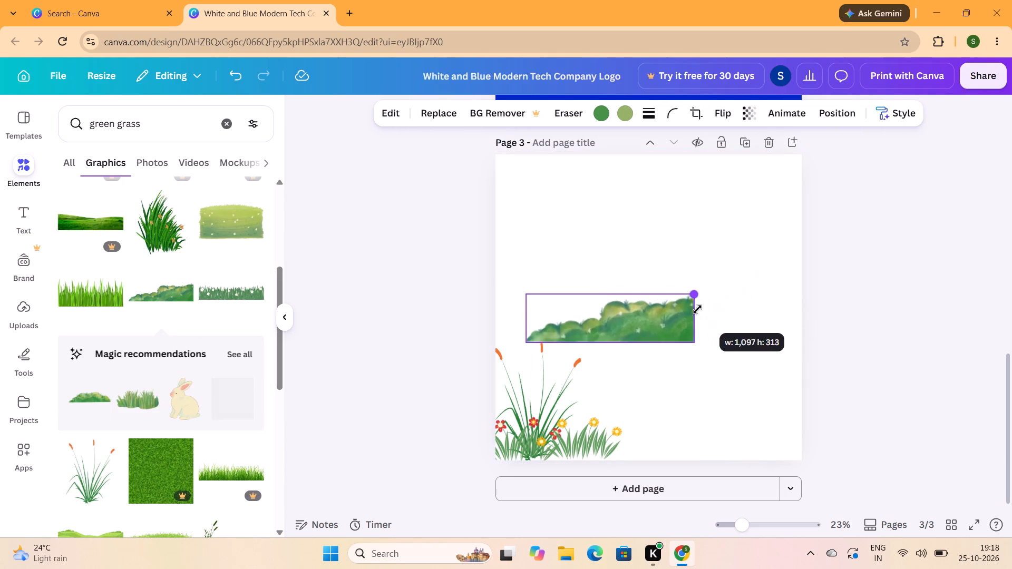
drag(697, 309, 660, 315)
drag(611, 312, 614, 313)
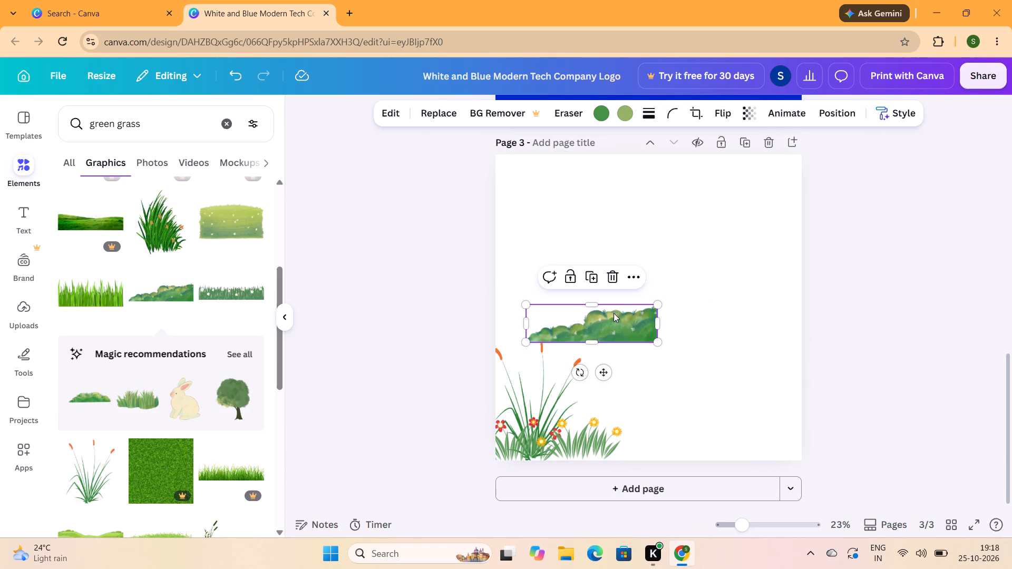
drag(614, 313, 753, 429)
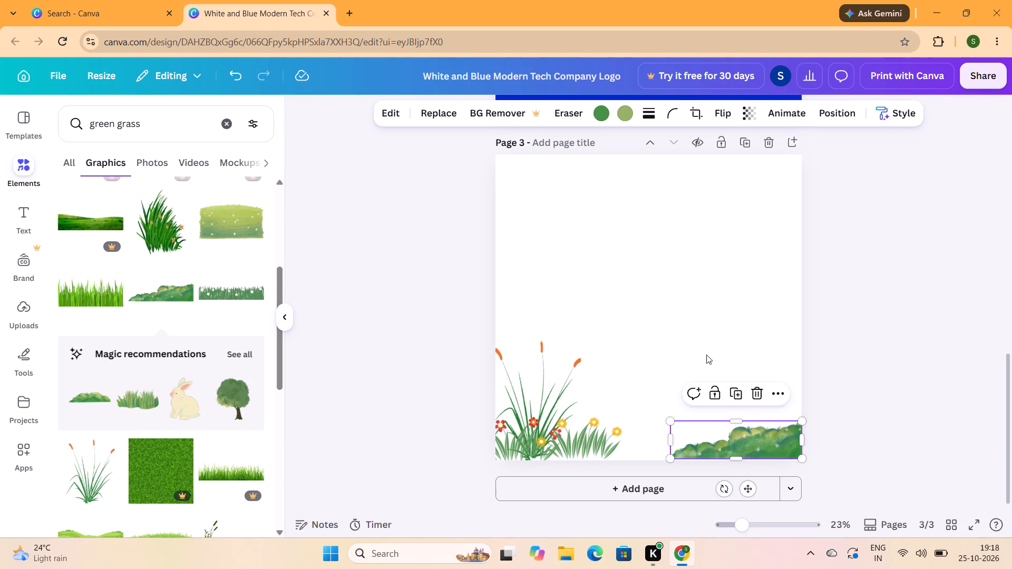
click(715, 298)
Add the grass strip with yellow-green seed heads and place it along the page's bottom edge, between the flowers and the bush.
scroll(178, 312, up, 2)
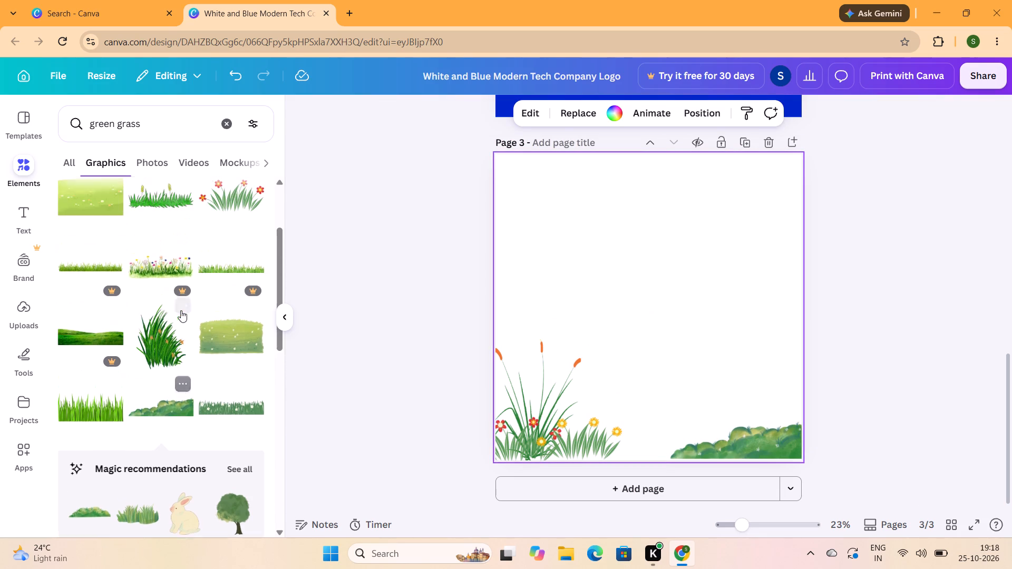
scroll(199, 385, up, 3)
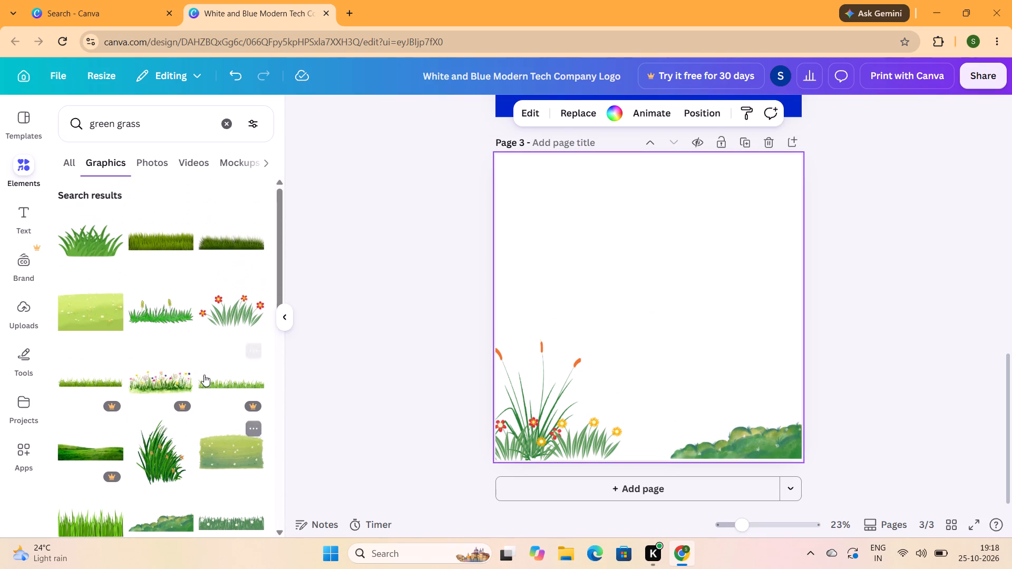
click(174, 310)
drag(661, 321, 677, 388)
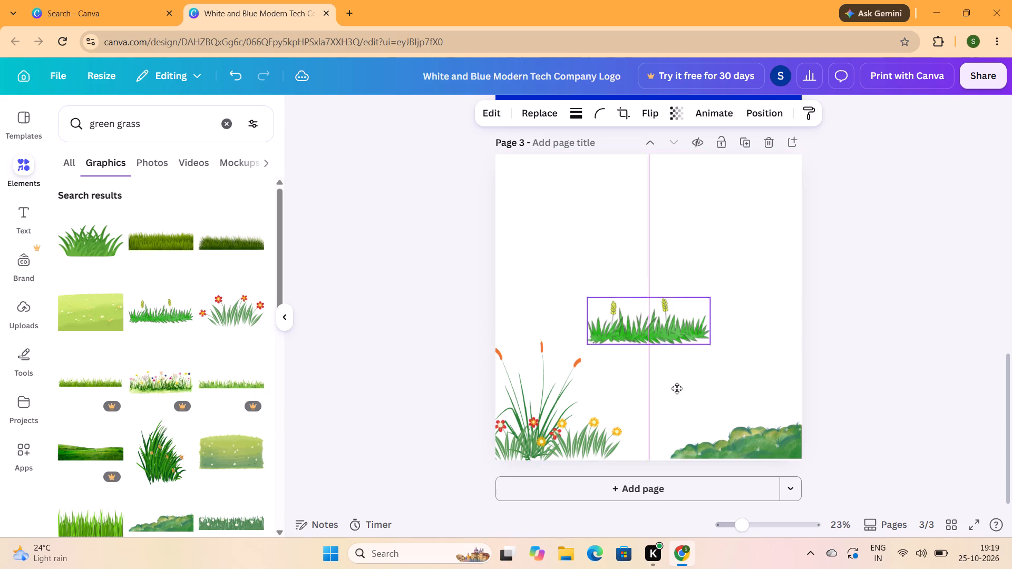
drag(677, 388, 673, 454)
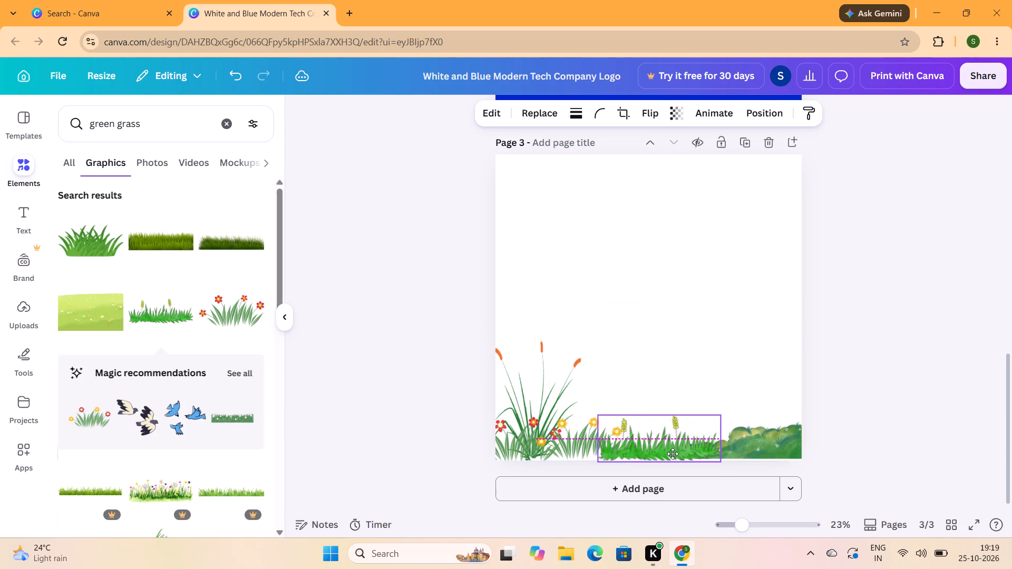
drag(673, 454, 671, 457)
drag(671, 456, 674, 441)
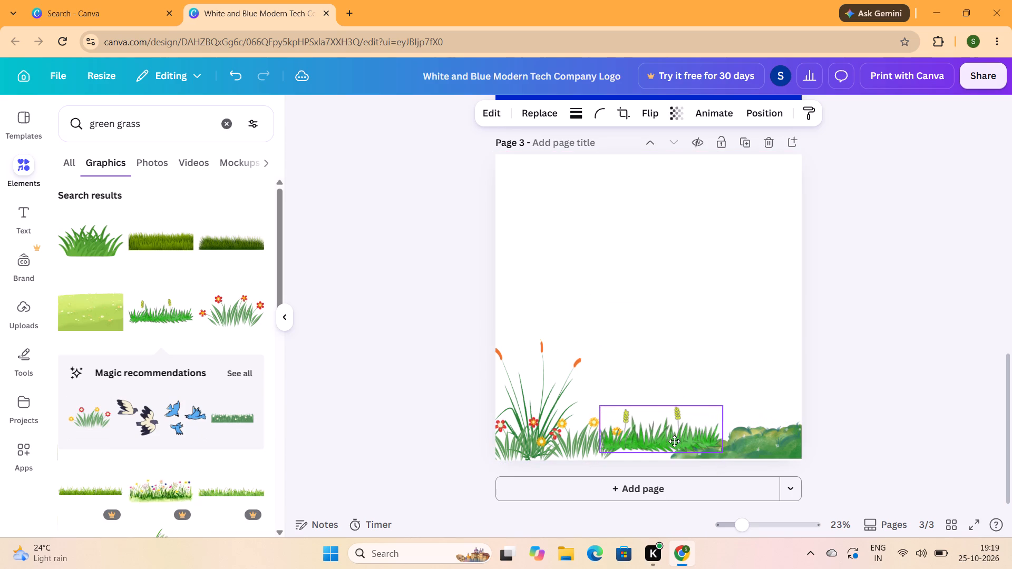
drag(674, 441, 670, 451)
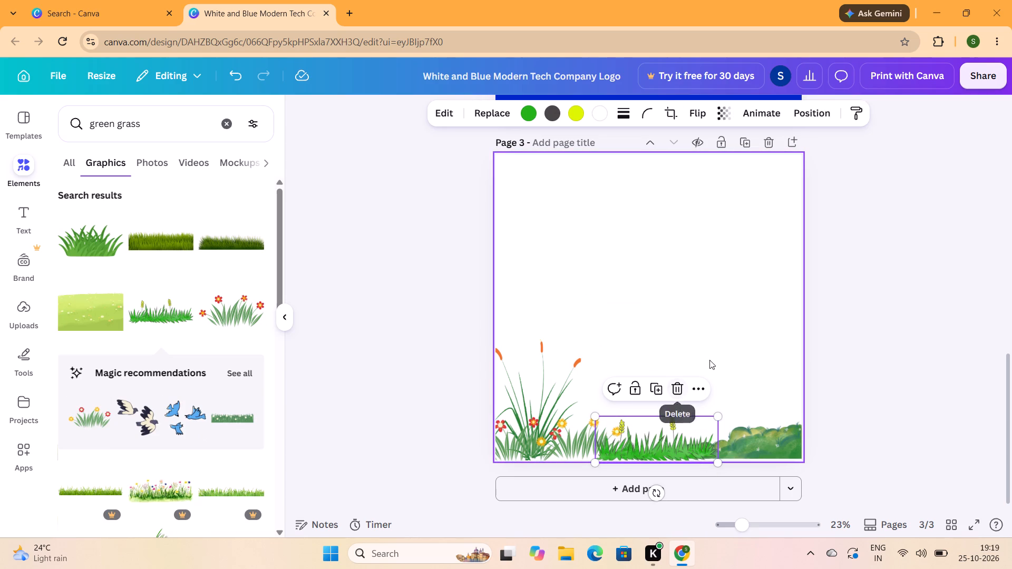
click(712, 356)
click(661, 447)
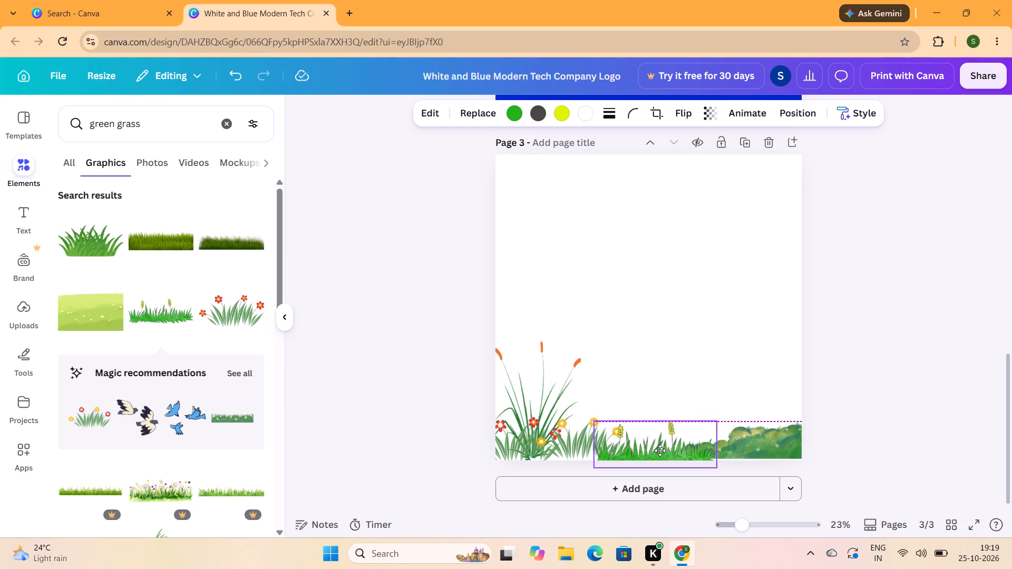
click(705, 351)
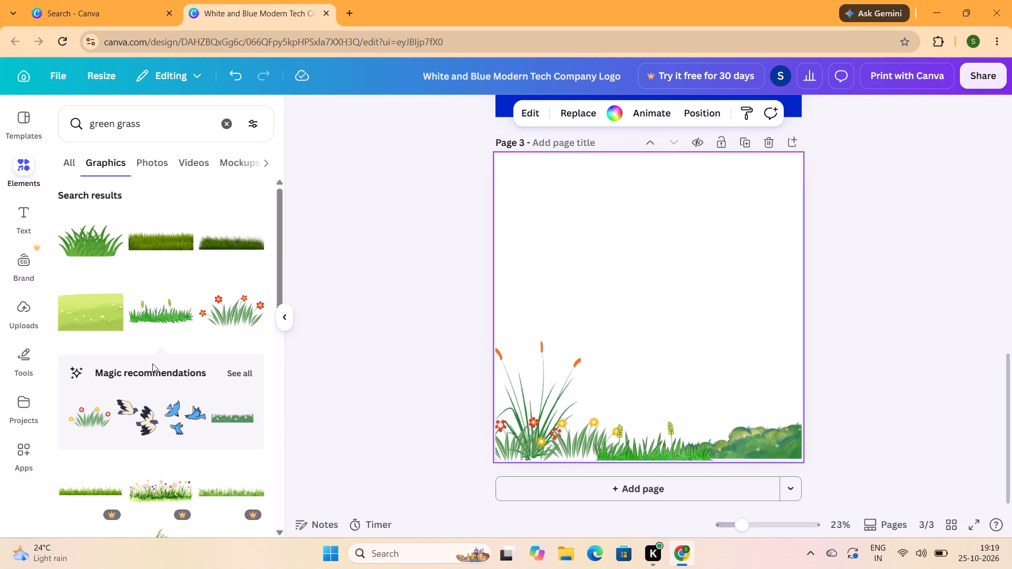
Add the recommended graphic of two black-and-white birds, shrink it and place it near the page's upper-left corner.
scroll(153, 361, up, 2)
scroll(183, 271, up, 2)
scroll(188, 272, down, 3)
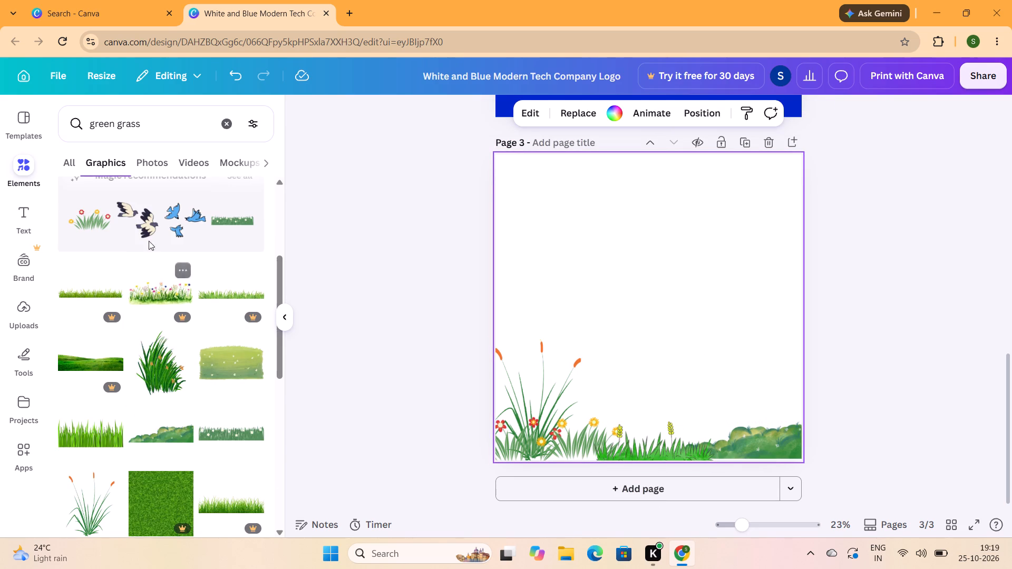
scroll(156, 271, up, 1)
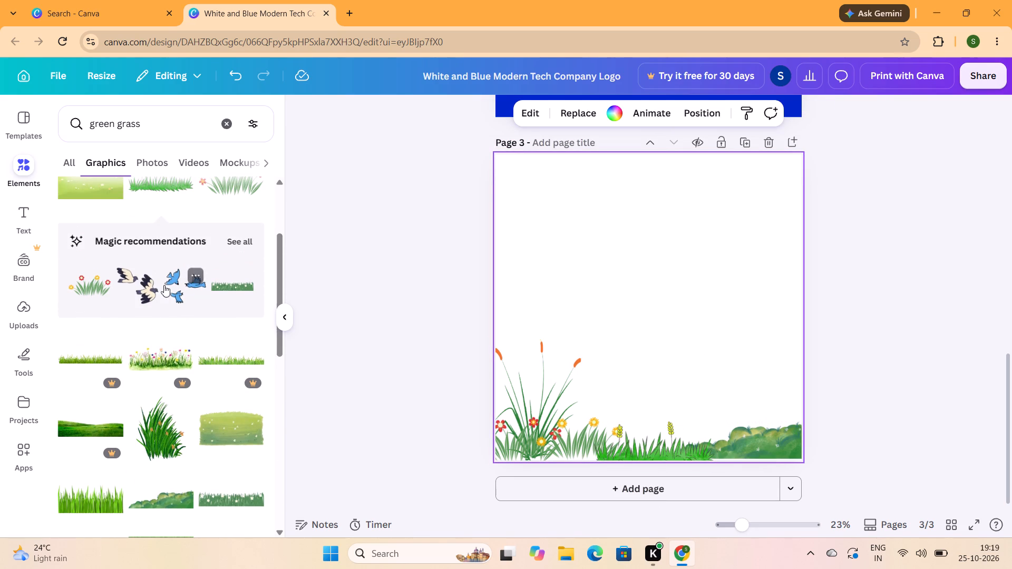
click(147, 290)
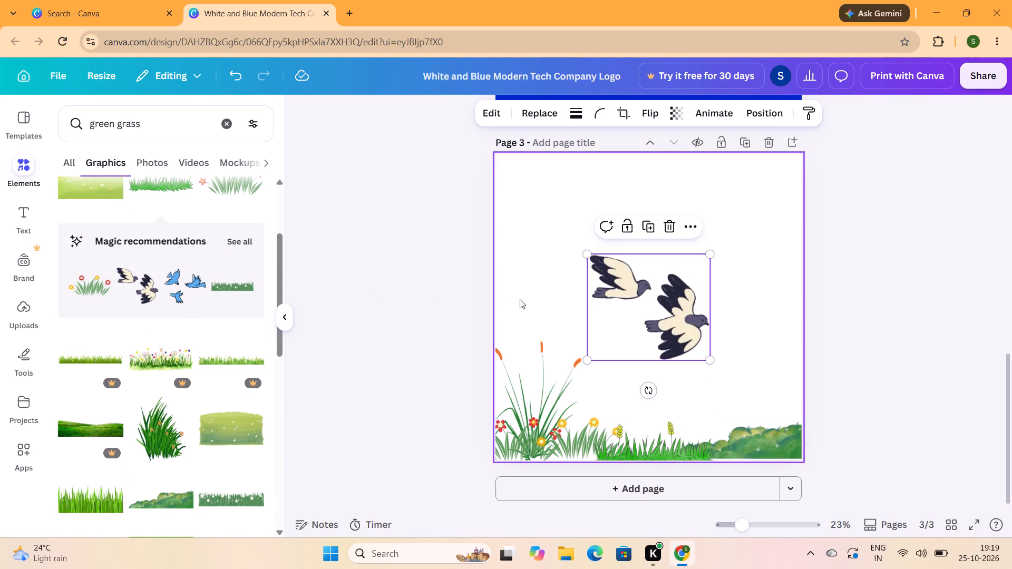
drag(708, 357, 638, 321)
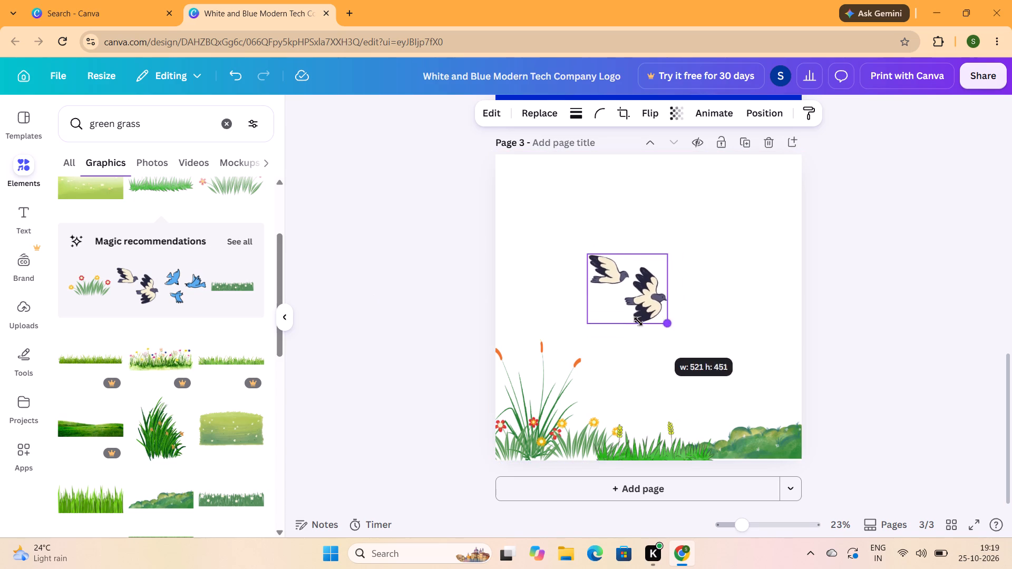
drag(638, 321, 611, 305)
drag(604, 272, 598, 268)
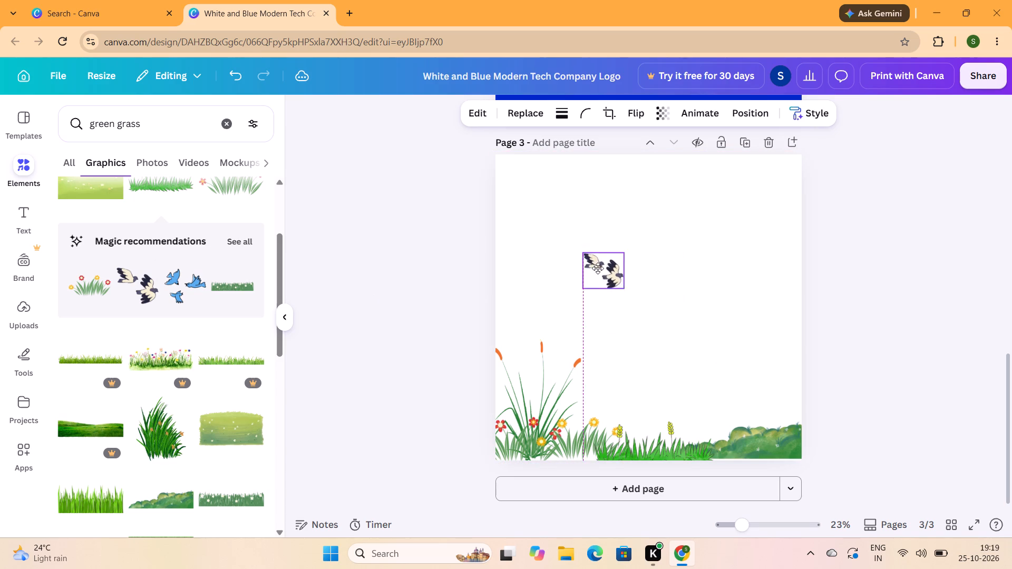
drag(598, 268, 529, 198)
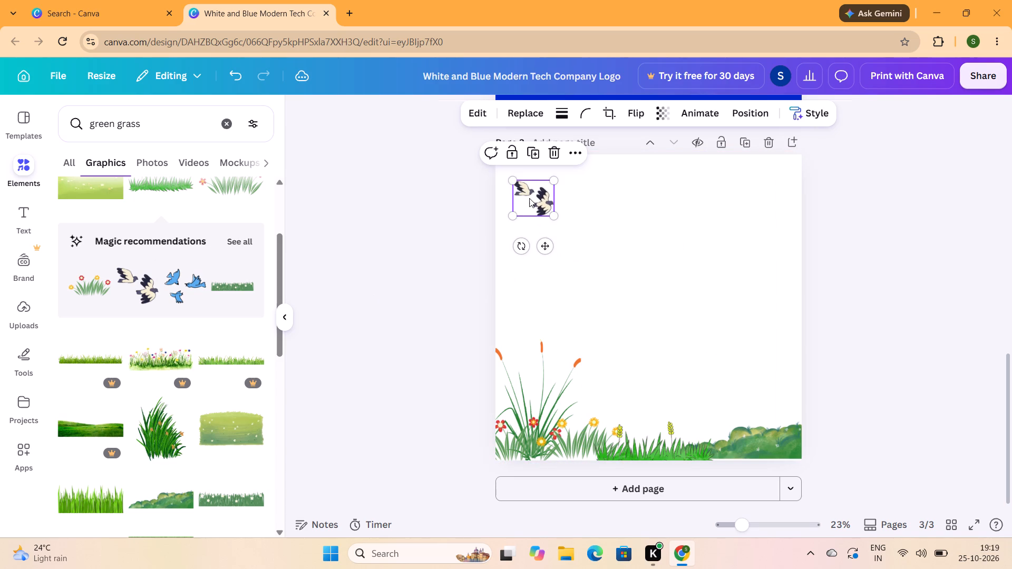
Add the recommended graphic of three blue birds, shrink it and place it among the tall grass and red flowers.
click(177, 292)
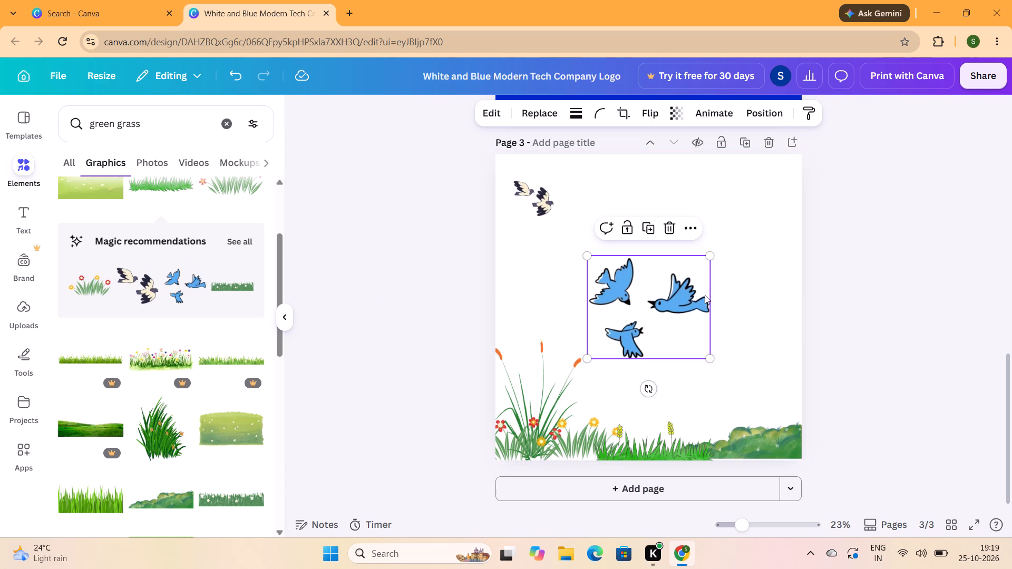
drag(712, 359, 641, 280)
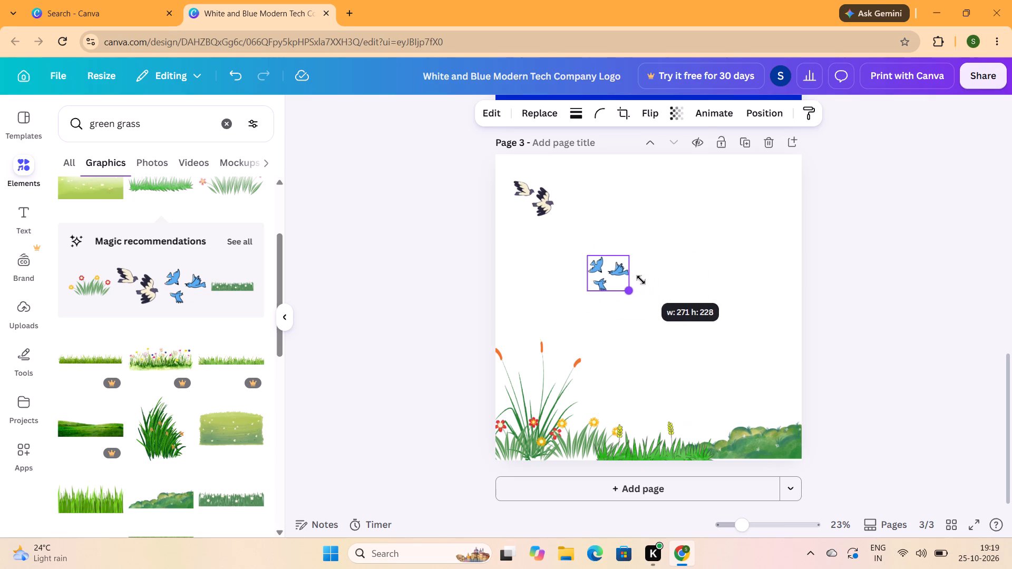
drag(641, 280, 638, 277)
drag(602, 269, 714, 298)
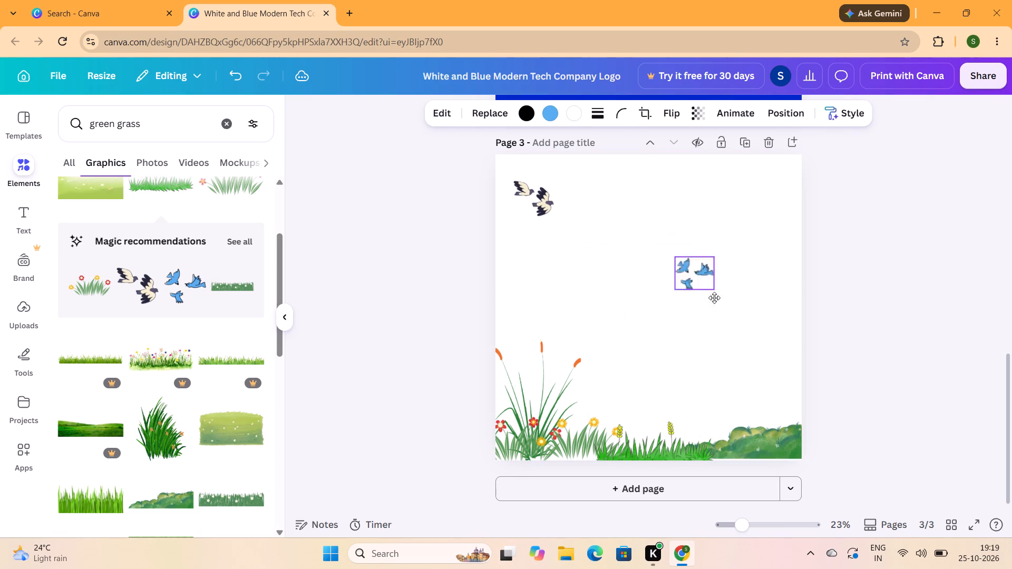
drag(714, 298, 729, 425)
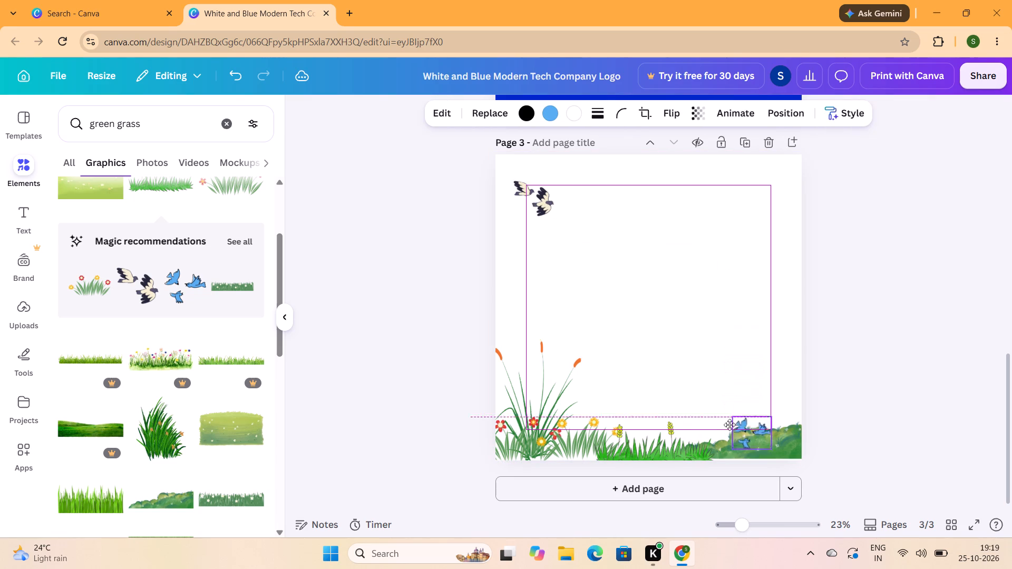
drag(729, 425, 528, 420)
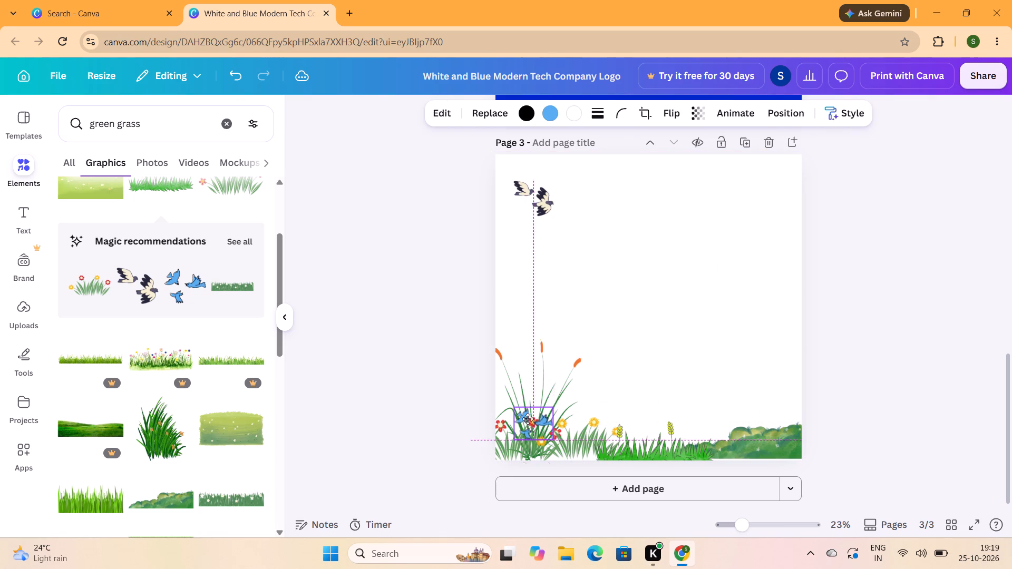
click(692, 356)
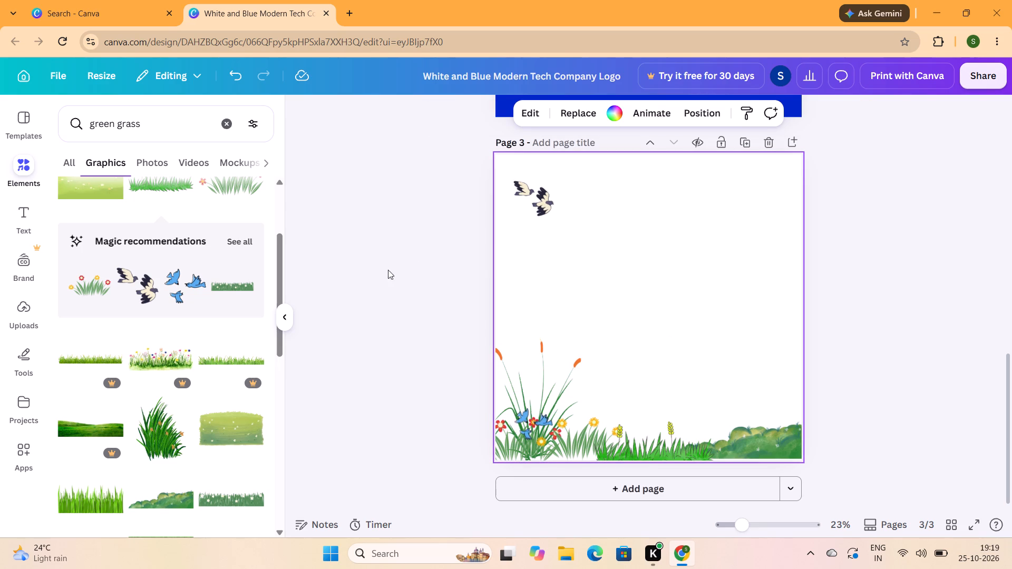
Browse the "green grass" graphics results for more elements that suit the page 3 scene.
scroll(147, 394, down, 3)
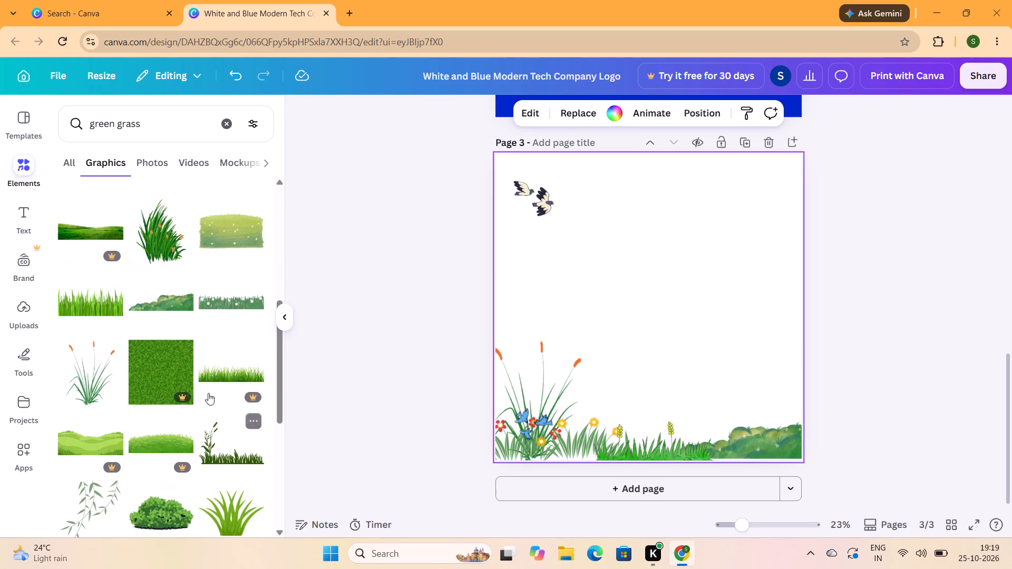
scroll(184, 371, down, 9)
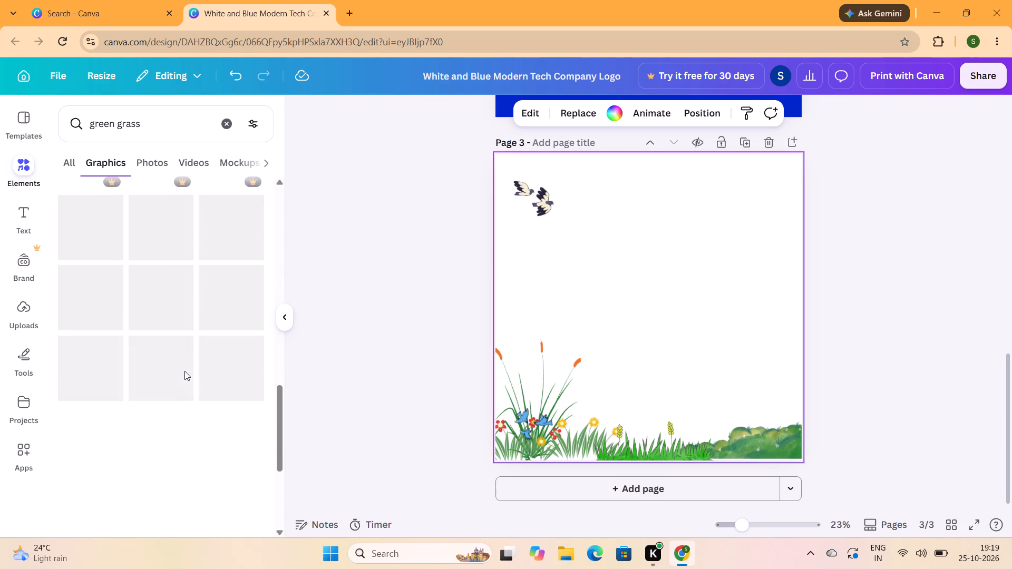
scroll(184, 371, down, 3)
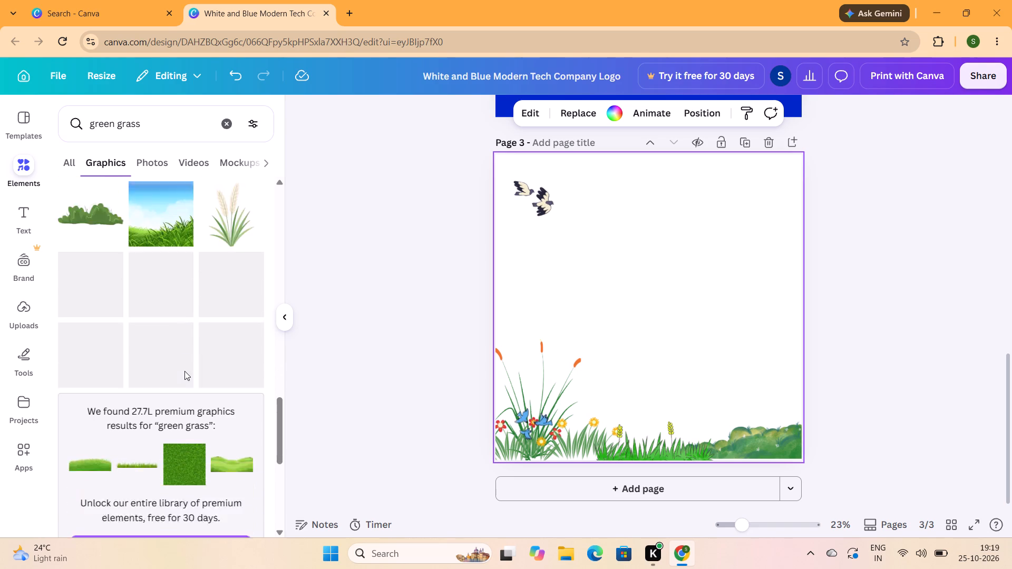
scroll(184, 371, up, 4)
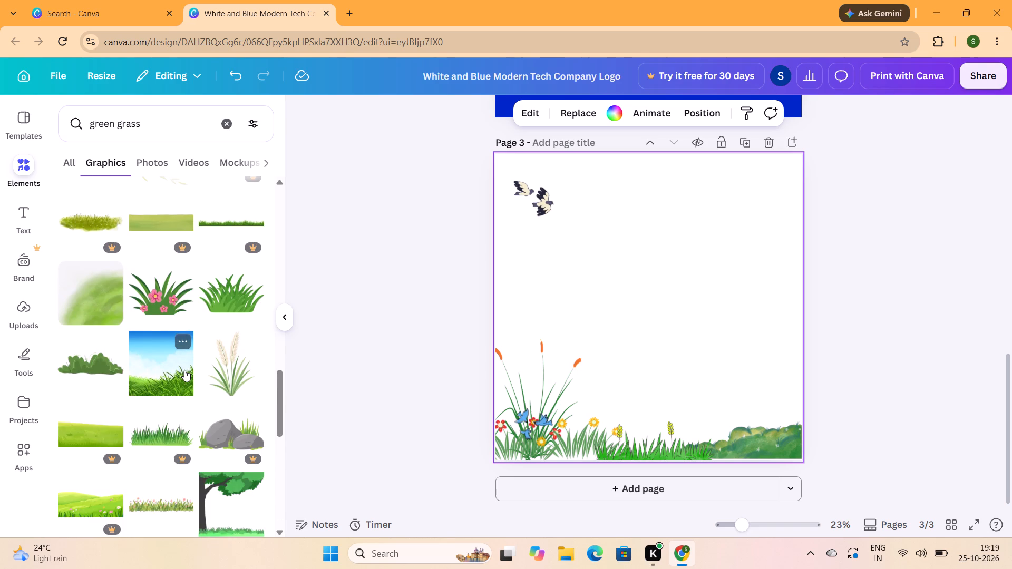
scroll(184, 370, up, 1)
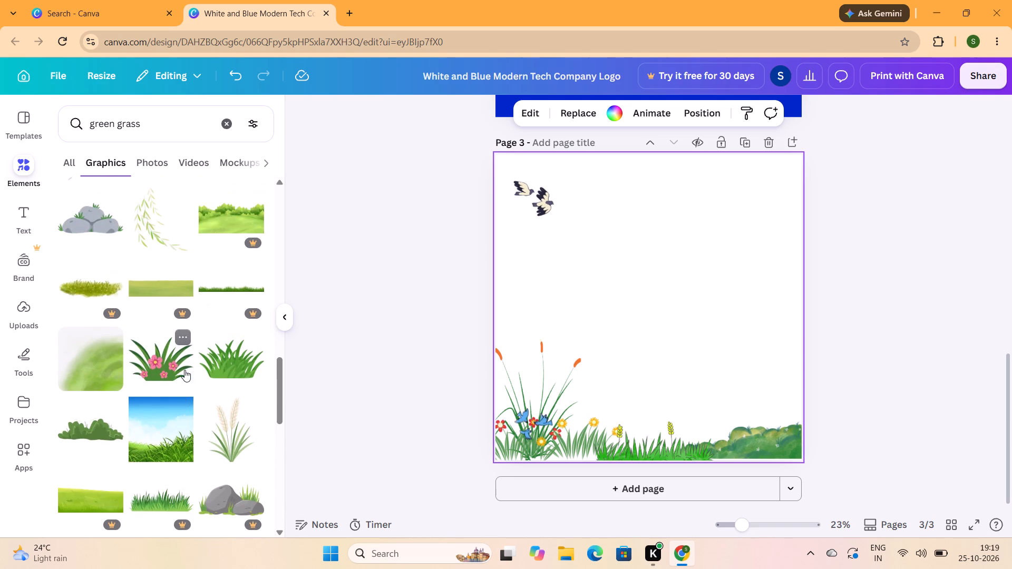
scroll(184, 370, up, 2)
scroll(184, 369, down, 6)
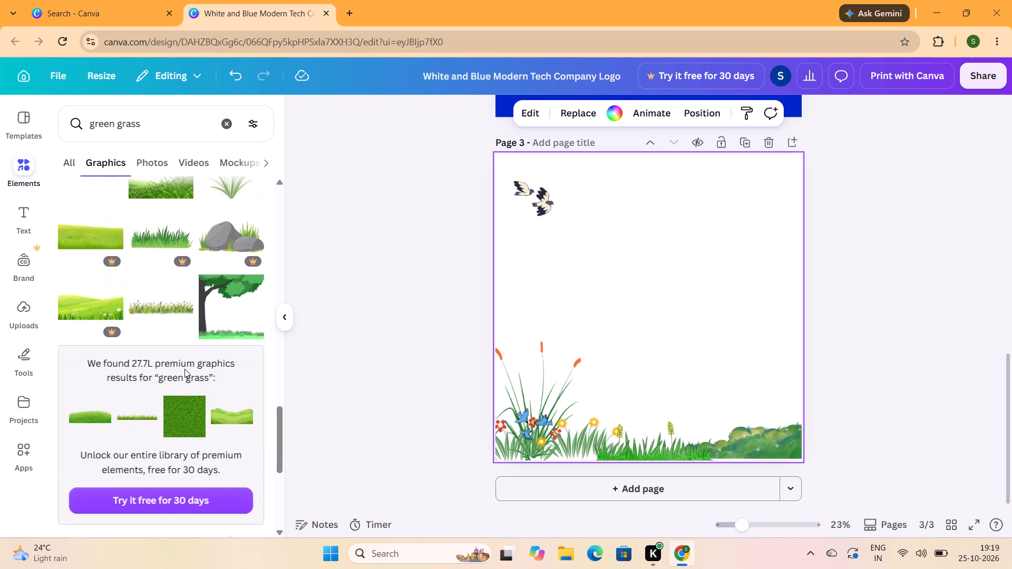
scroll(184, 367, down, 4)
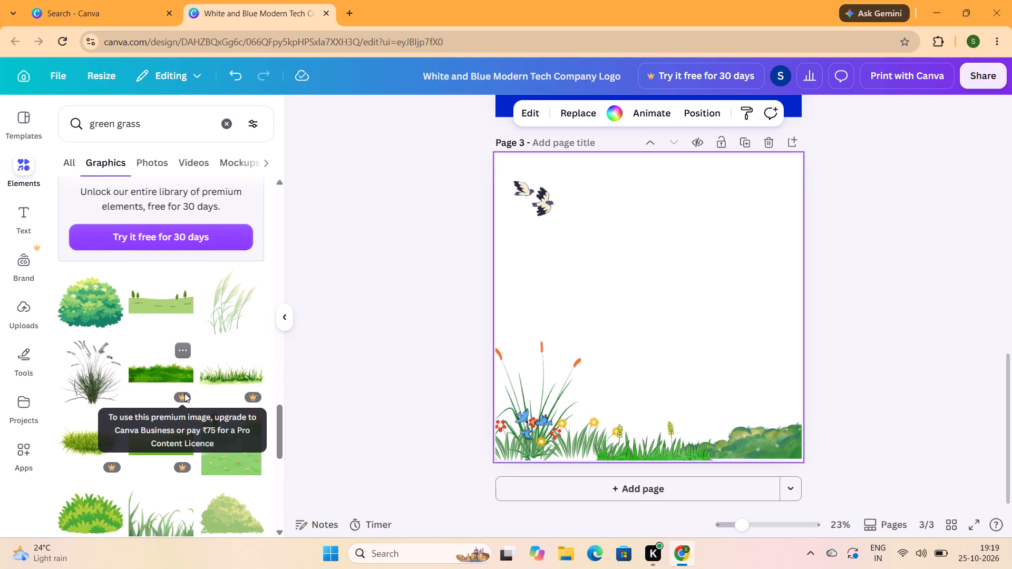
scroll(184, 393, up, 4)
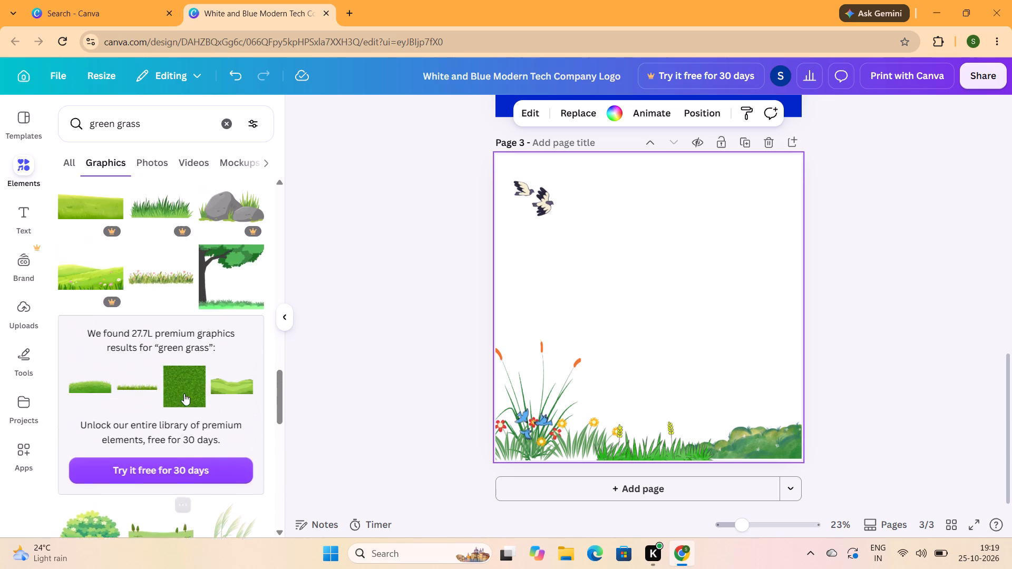
scroll(185, 393, up, 3)
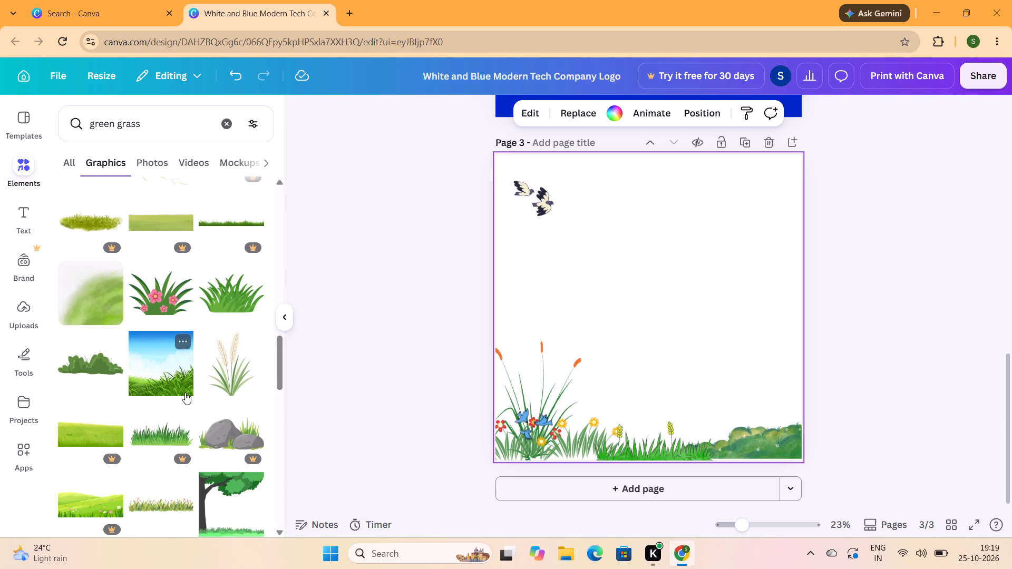
scroll(185, 393, up, 3)
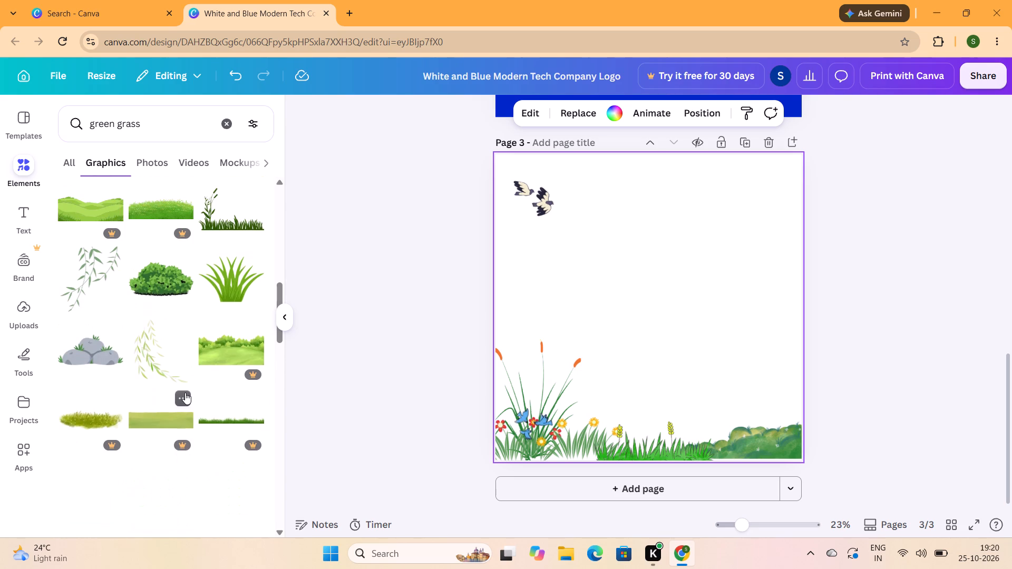
scroll(185, 393, down, 1)
scroll(185, 393, up, 6)
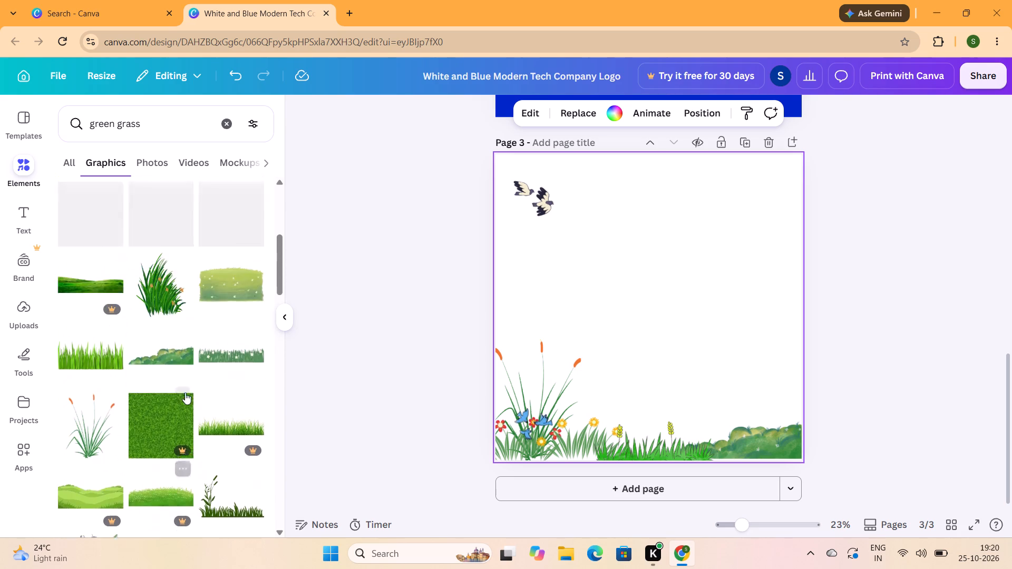
scroll(185, 393, up, 1)
scroll(185, 393, down, 4)
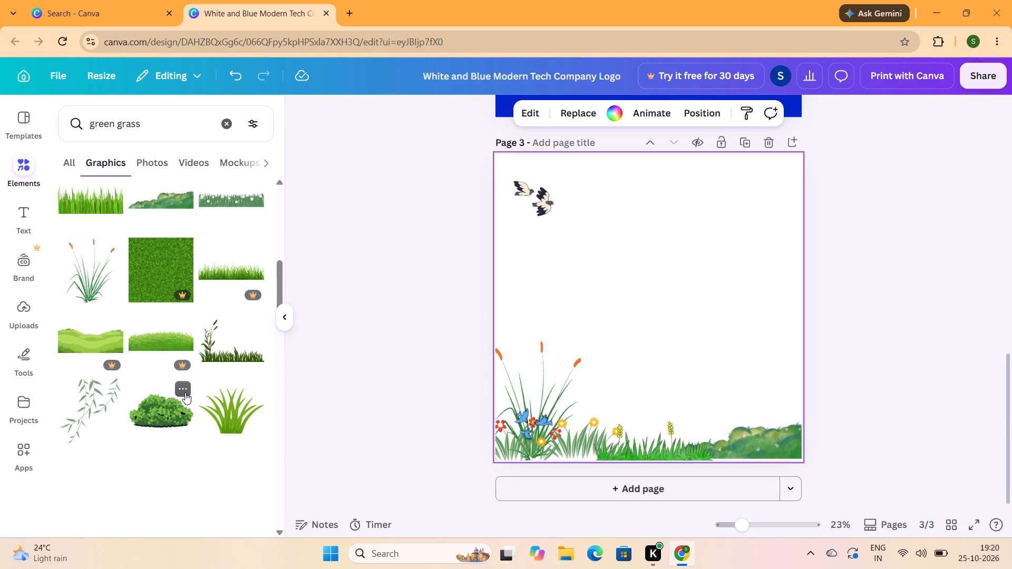
scroll(185, 393, up, 3)
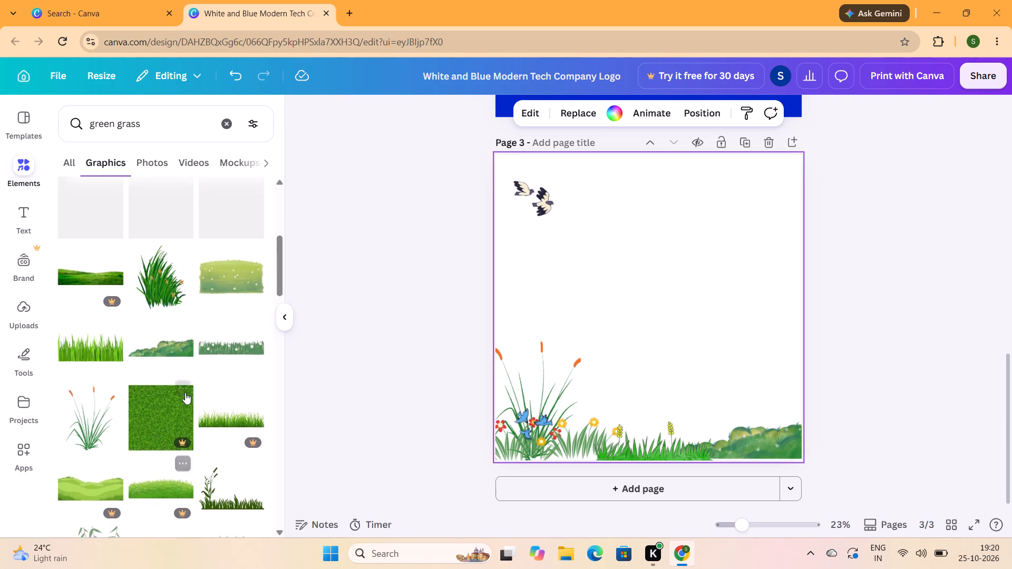
scroll(185, 393, up, 1)
scroll(185, 393, down, 4)
scroll(185, 393, up, 4)
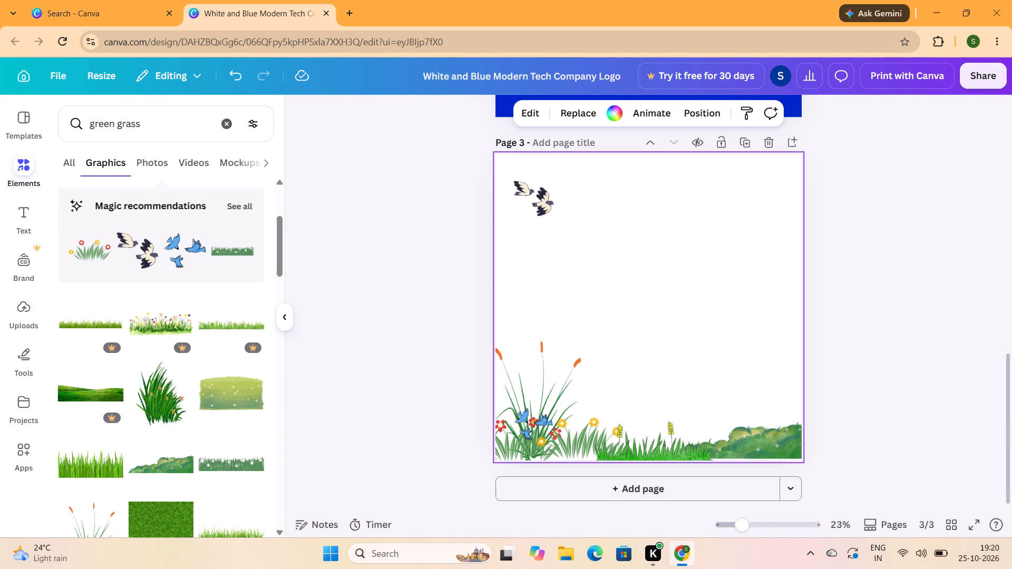
Search graphics for "sky", add the wide free blue sky with soft clouds, and fit it as a full-width band across page 3's top third.
drag(144, 130, 67, 121)
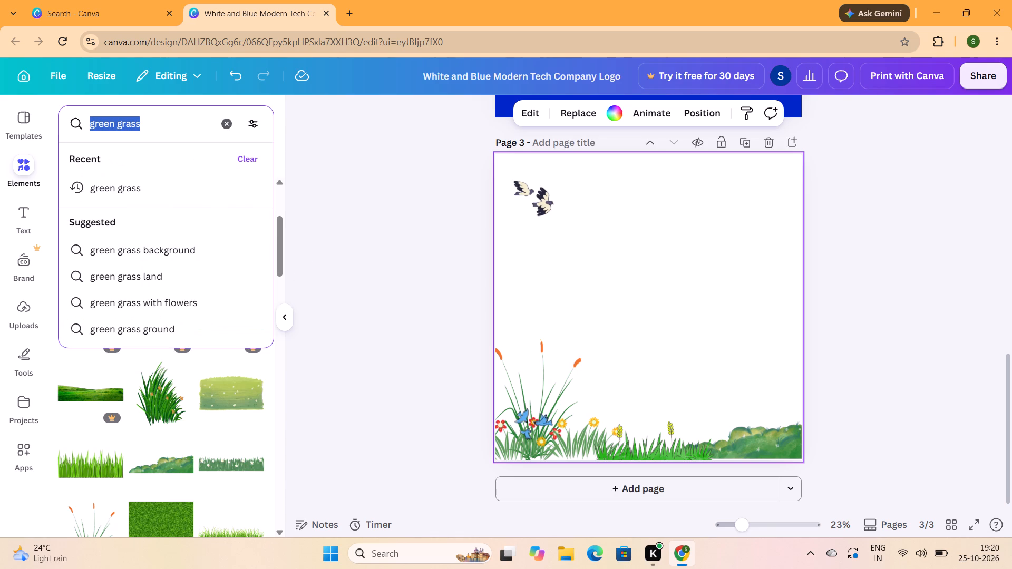
key(BackSpace)
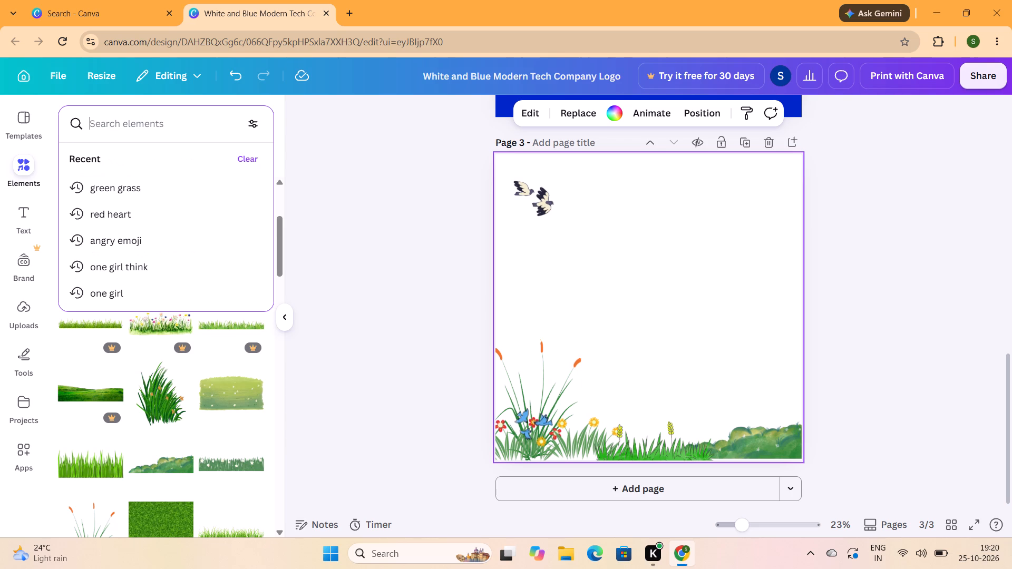
text(sky)
key(Return)
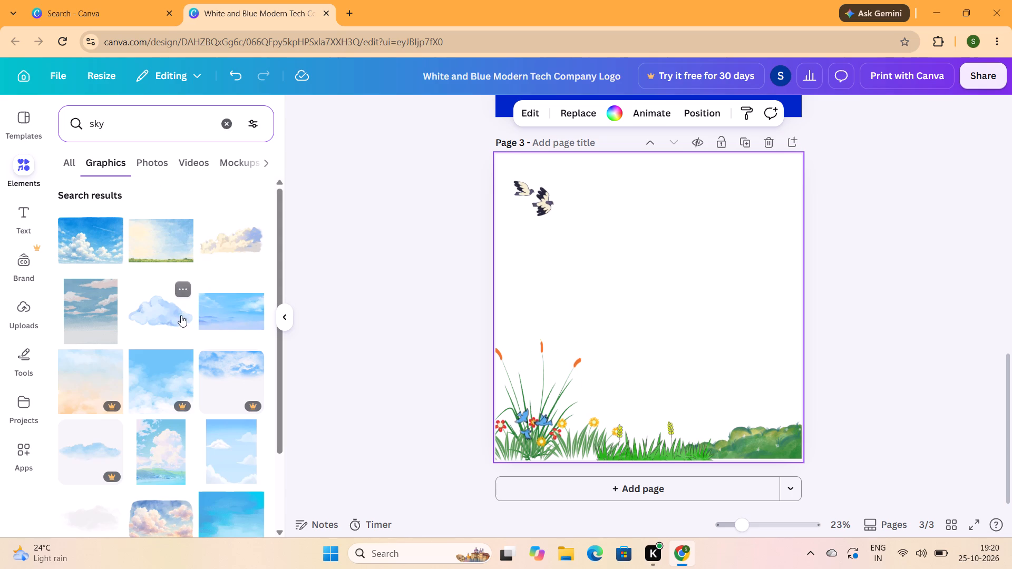
click(222, 314)
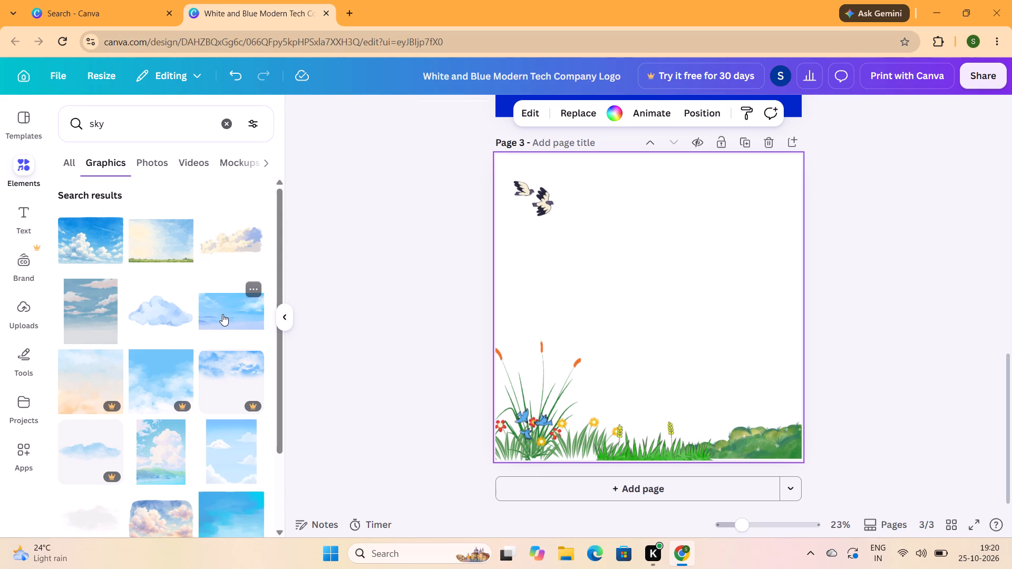
drag(692, 334, 686, 322)
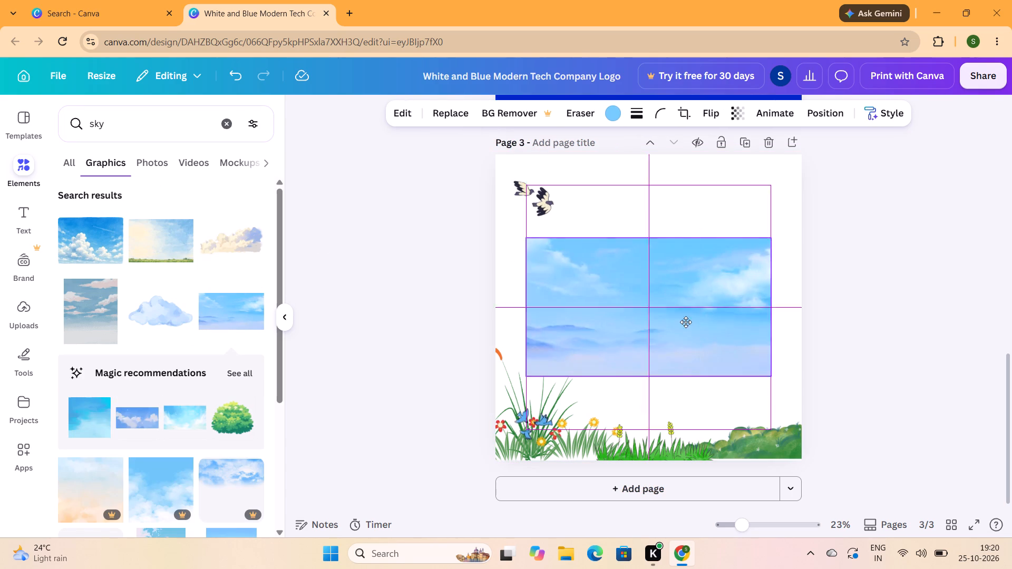
drag(686, 322, 653, 252)
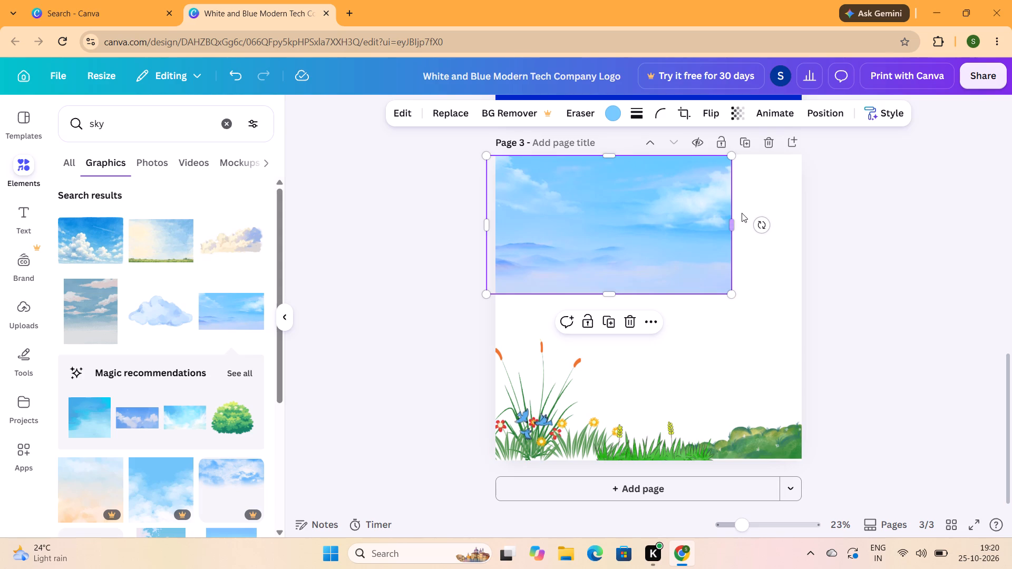
drag(730, 224, 801, 206)
drag(648, 292, 648, 292)
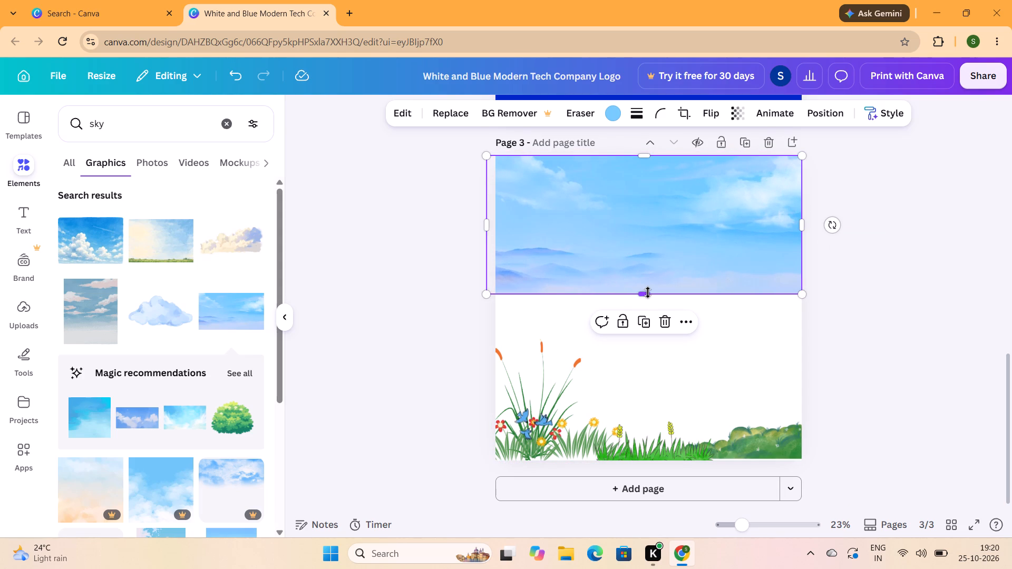
drag(648, 292, 636, 256)
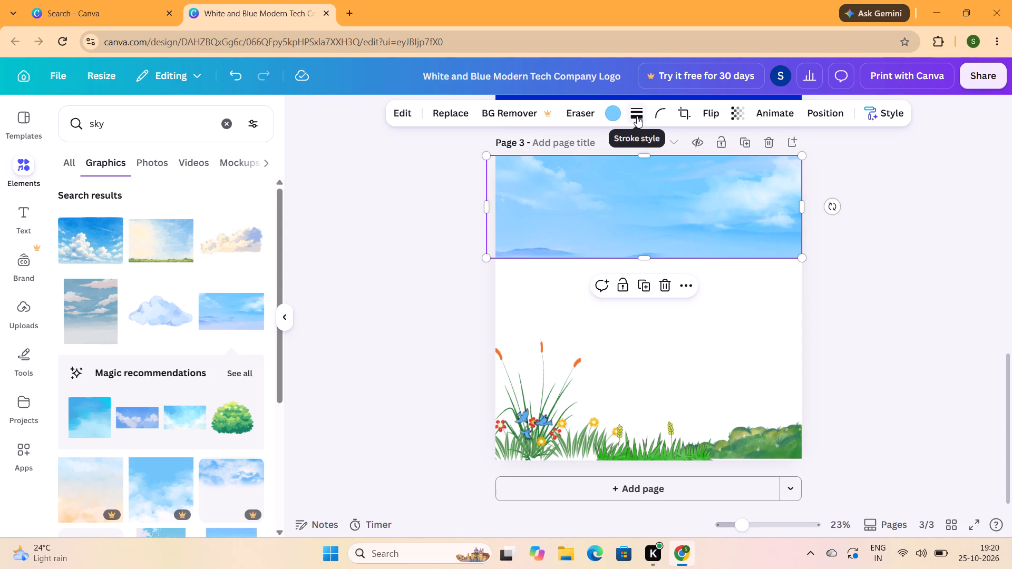
Set the sky graphic's transparency to 28 so the black-and-white birds show through.
click(737, 113)
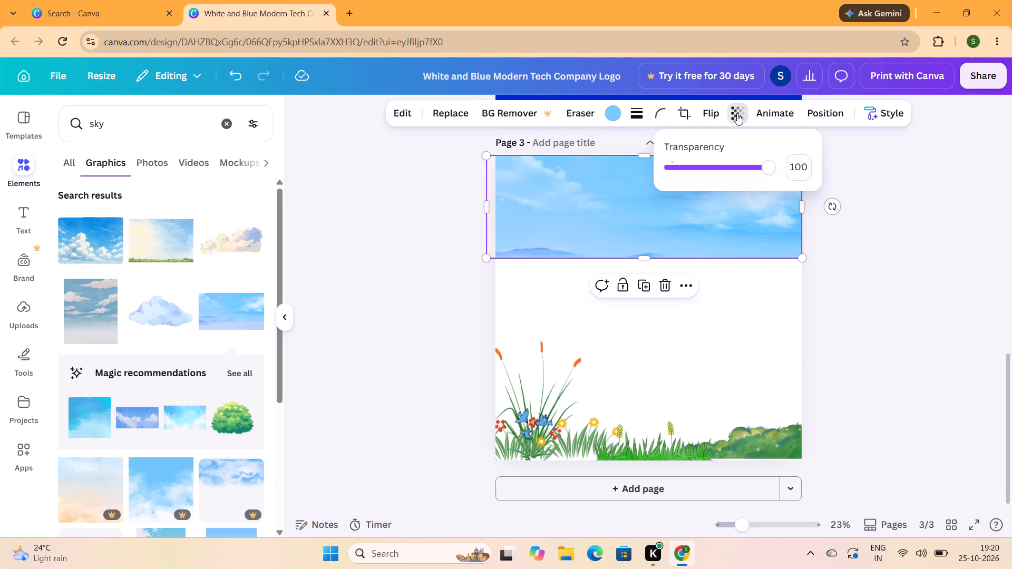
drag(757, 168, 747, 166)
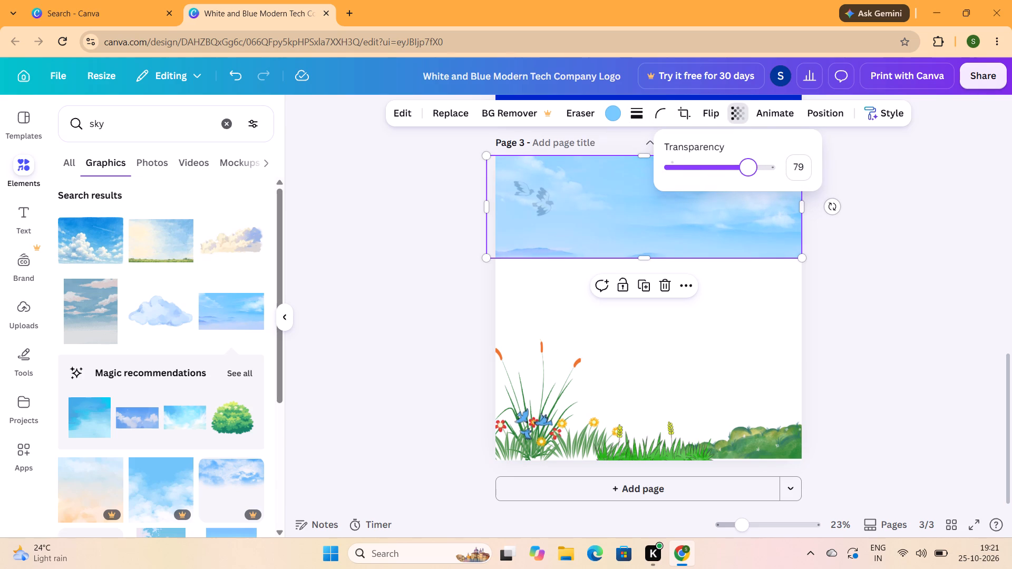
click(722, 168)
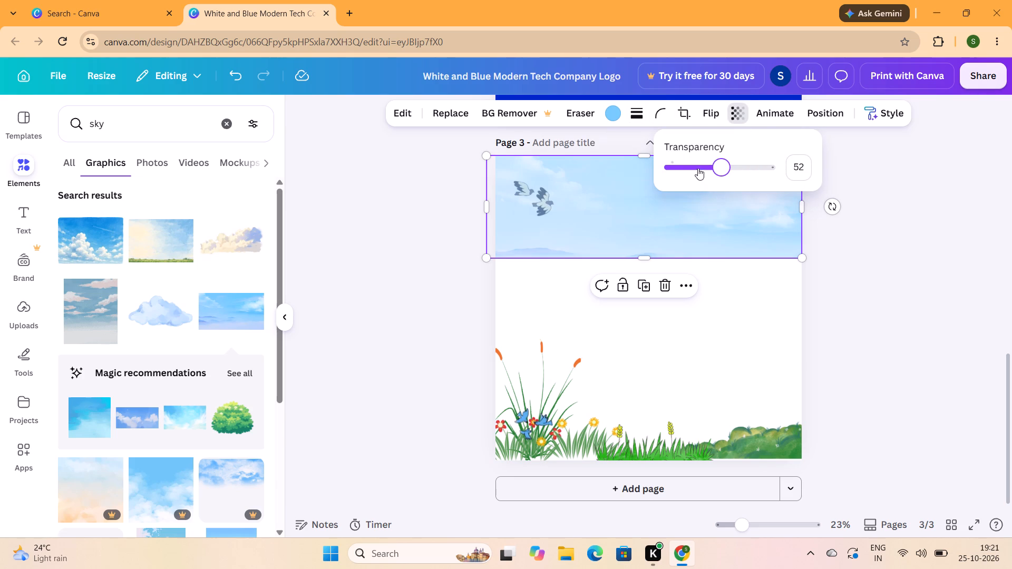
click(698, 168)
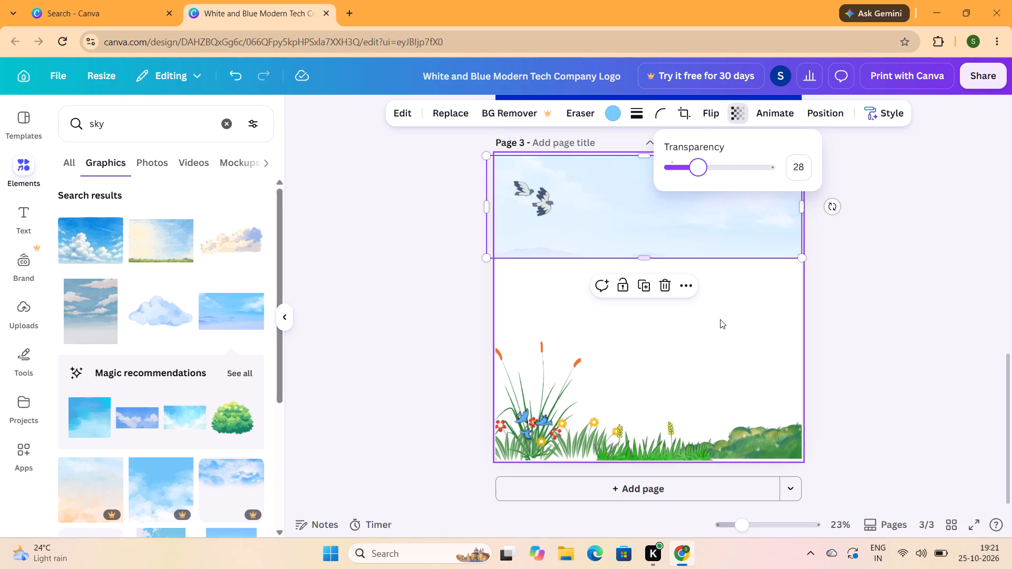
click(719, 319)
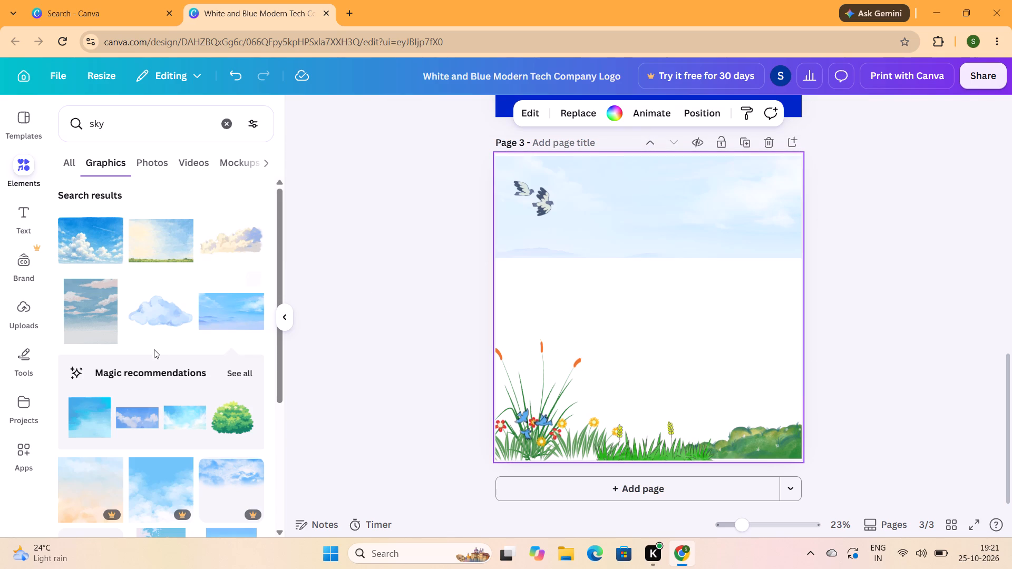
Search graphics for "cloud" and add the white cloud with a thick black outline to page 3.
scroll(153, 342, up, 4)
scroll(153, 333, down, 3)
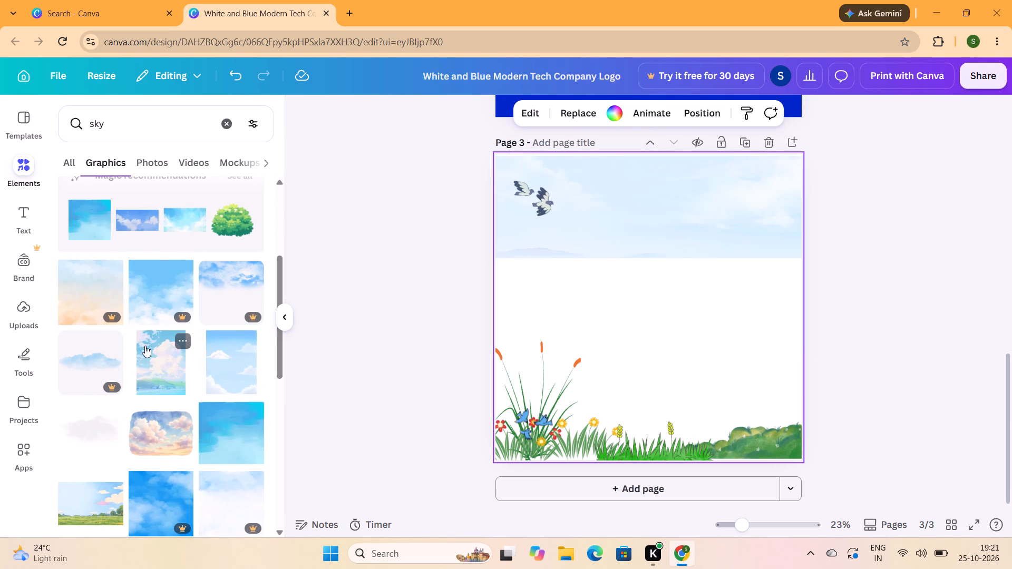
scroll(145, 344, up, 4)
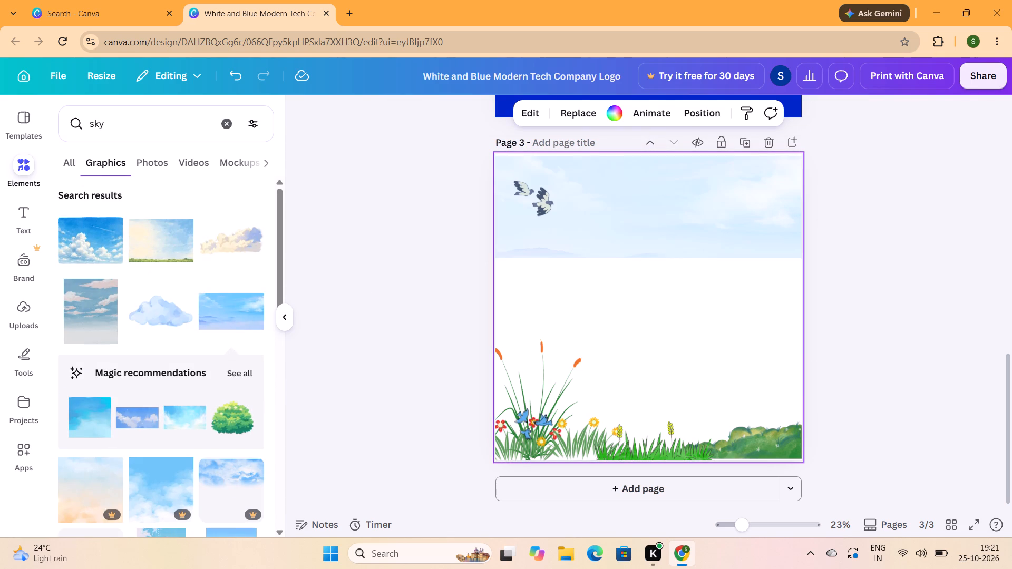
drag(141, 126, 66, 128)
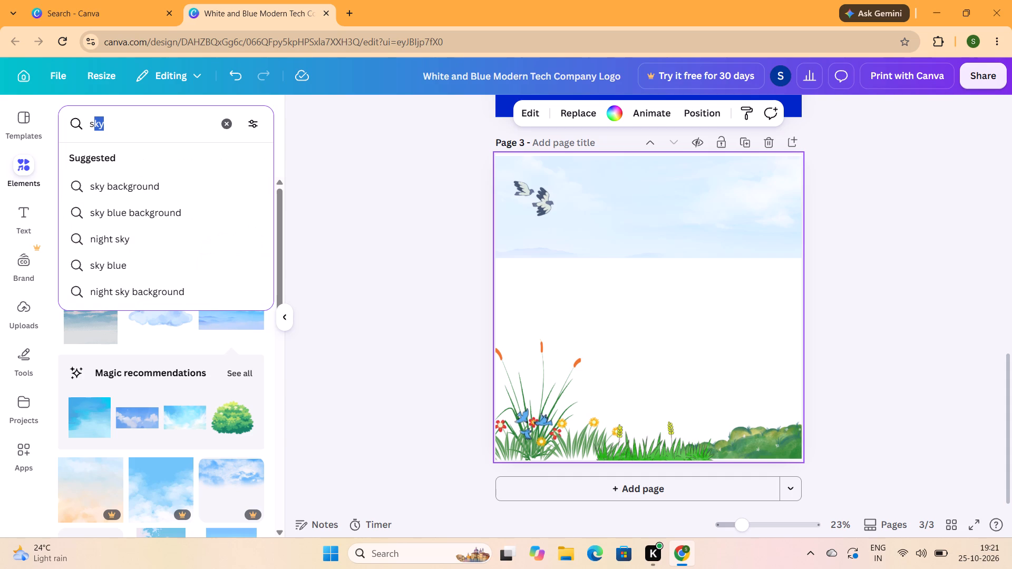
key(BackSpace)
text(cloud)
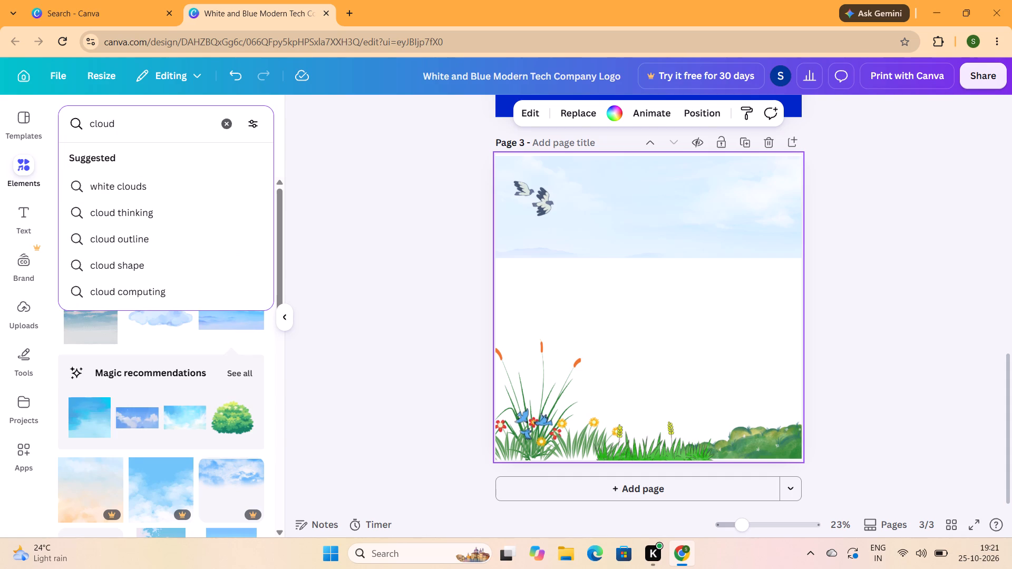
key(Return)
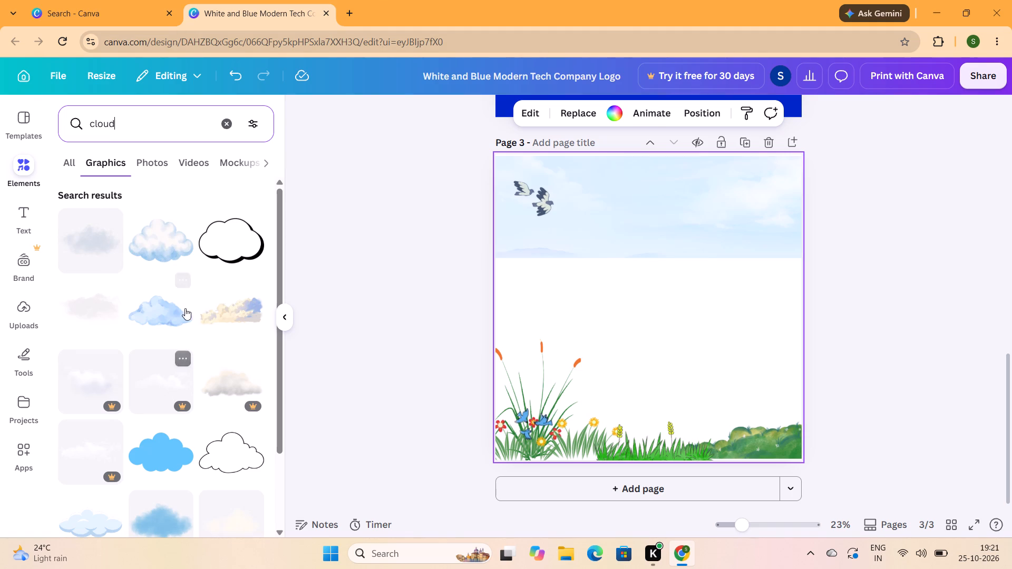
click(232, 250)
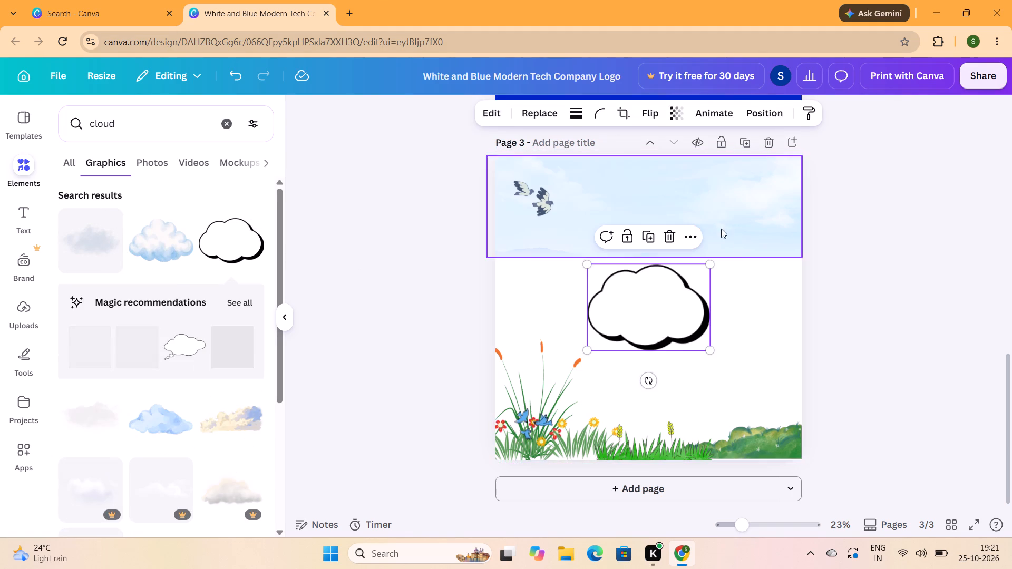
Set the outlined cloud's transparency to 43.
click(683, 103)
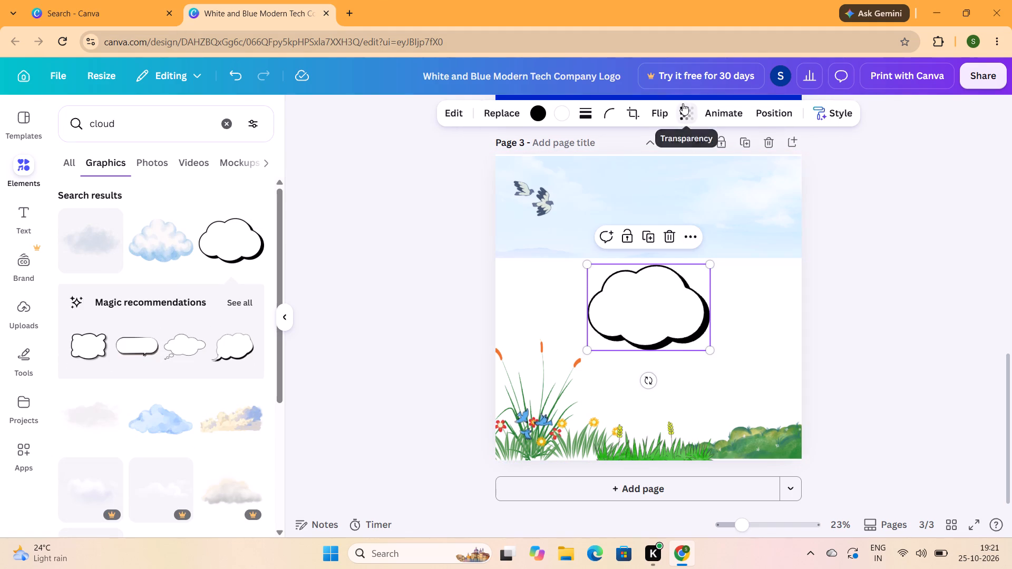
click(661, 166)
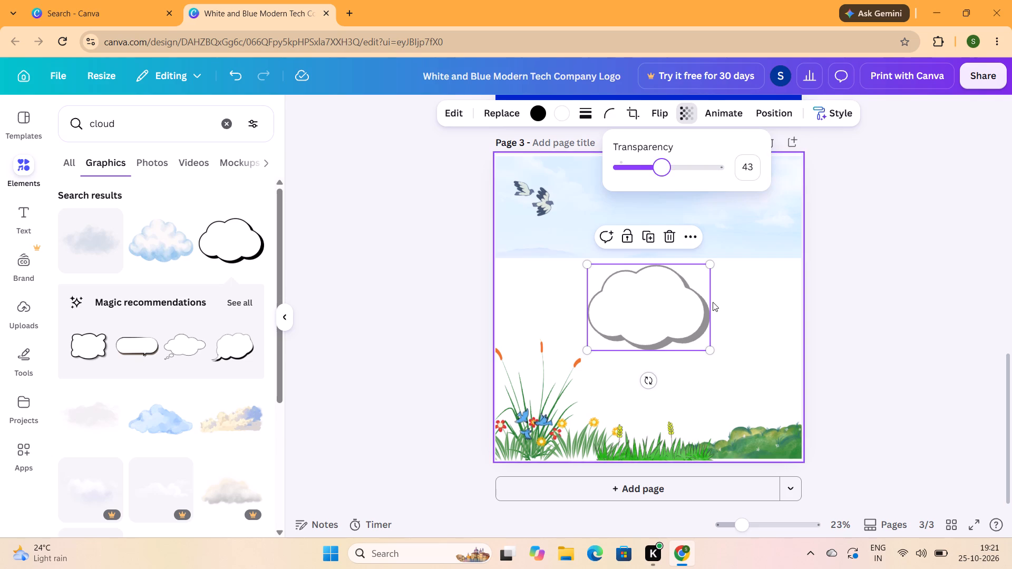
Shrink the outlined cloud to about a tenth of the page width and place it in the sky's upper right area.
drag(713, 260, 680, 298)
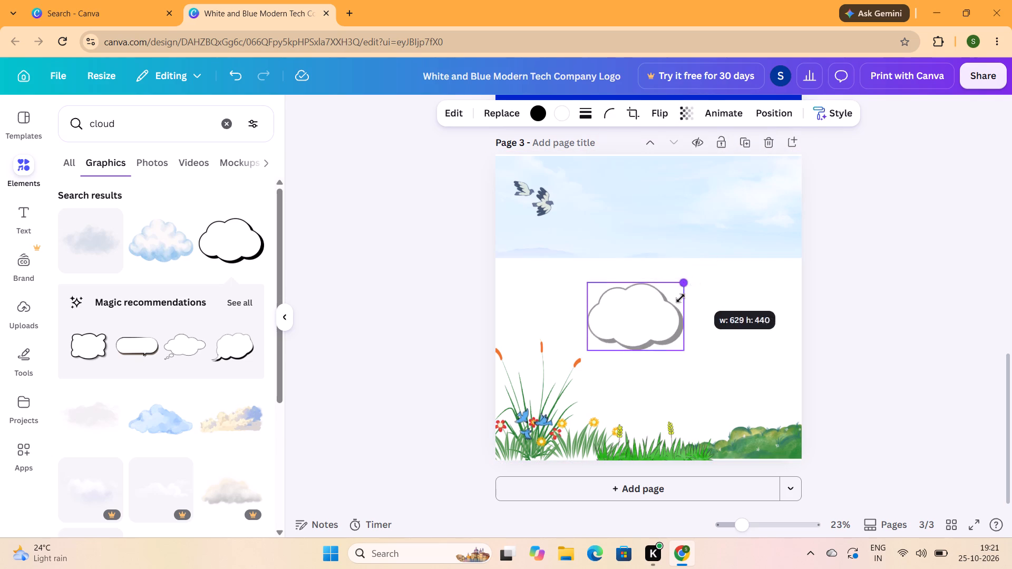
drag(680, 298, 622, 322)
click(714, 340)
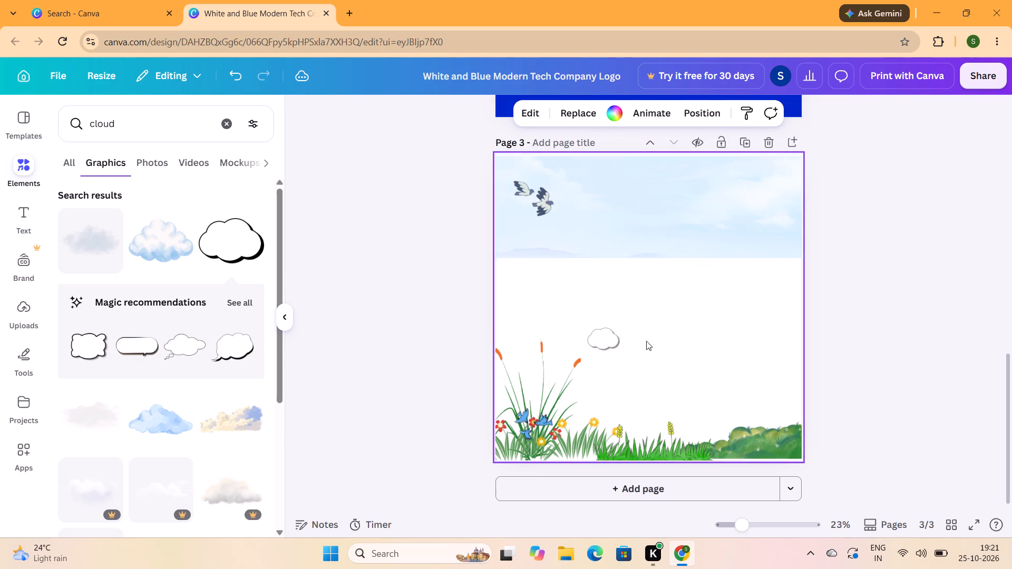
drag(598, 344, 739, 185)
click(706, 310)
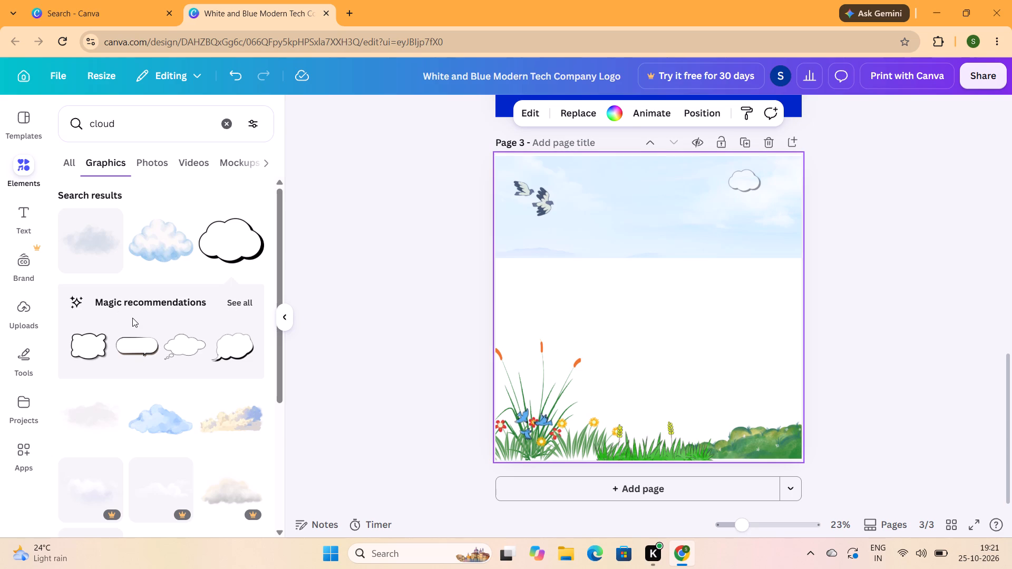
Add the free light-blue watercolour cloud, shrink it to about a fifth of the page width, and place it just left of the outlined cloud.
scroll(132, 318, down, 2)
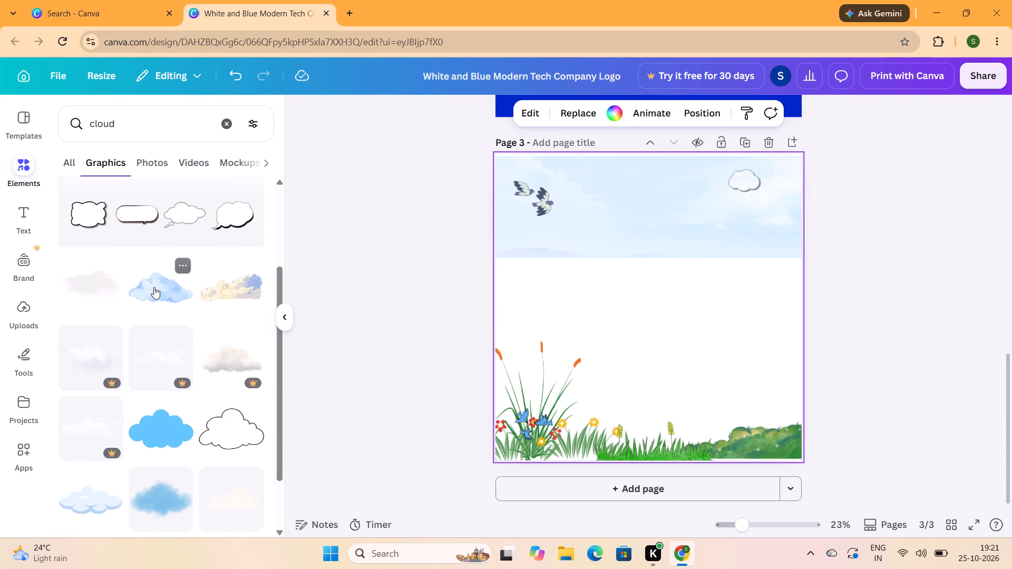
click(154, 288)
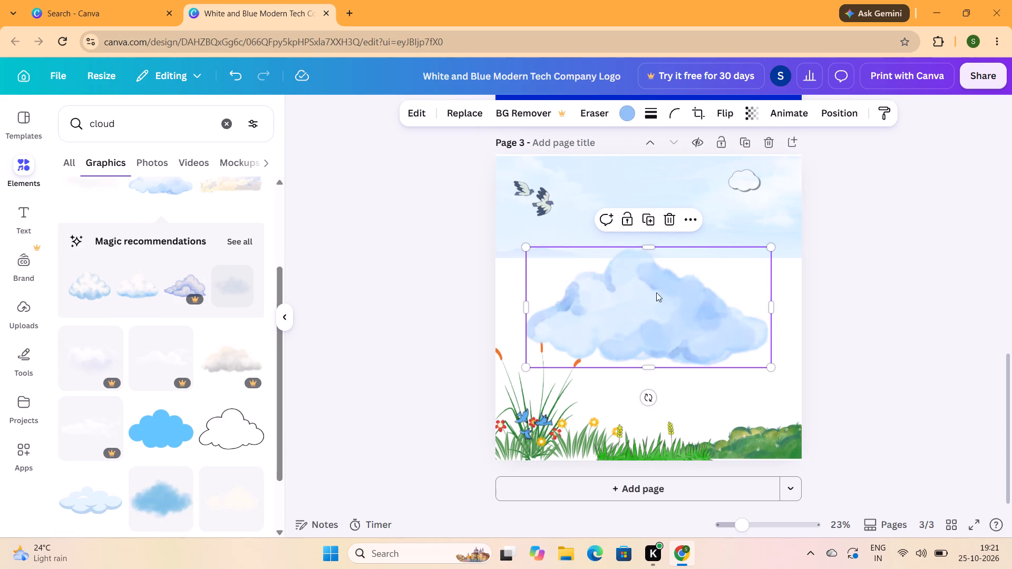
drag(773, 249, 718, 267)
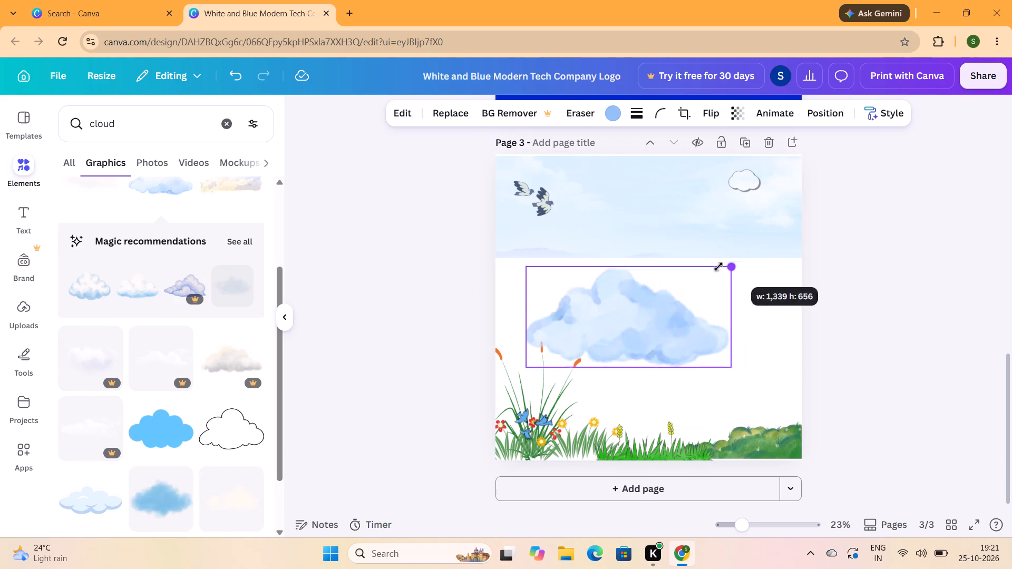
drag(718, 267, 583, 313)
drag(573, 350, 650, 162)
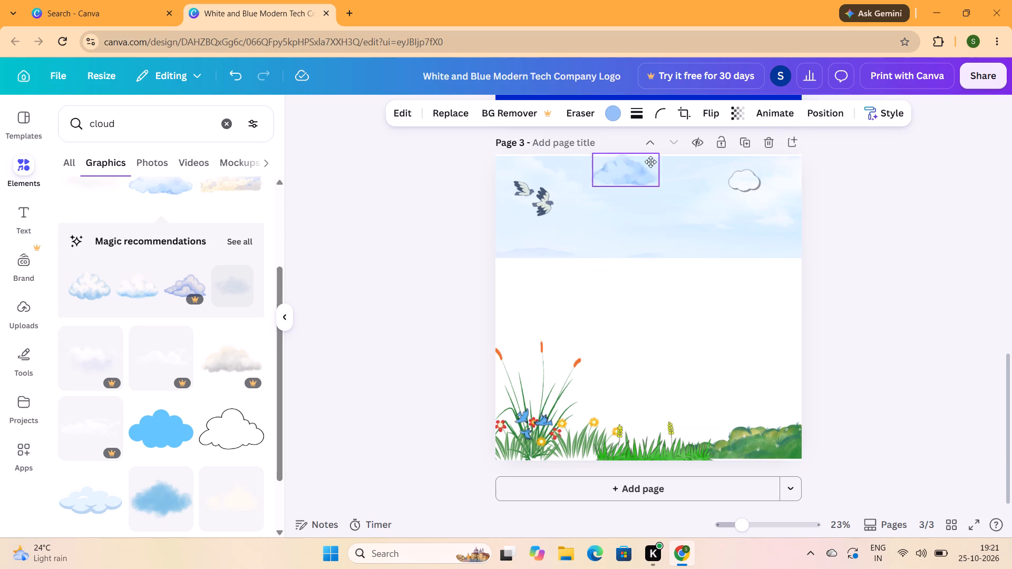
drag(650, 162, 685, 183)
click(732, 219)
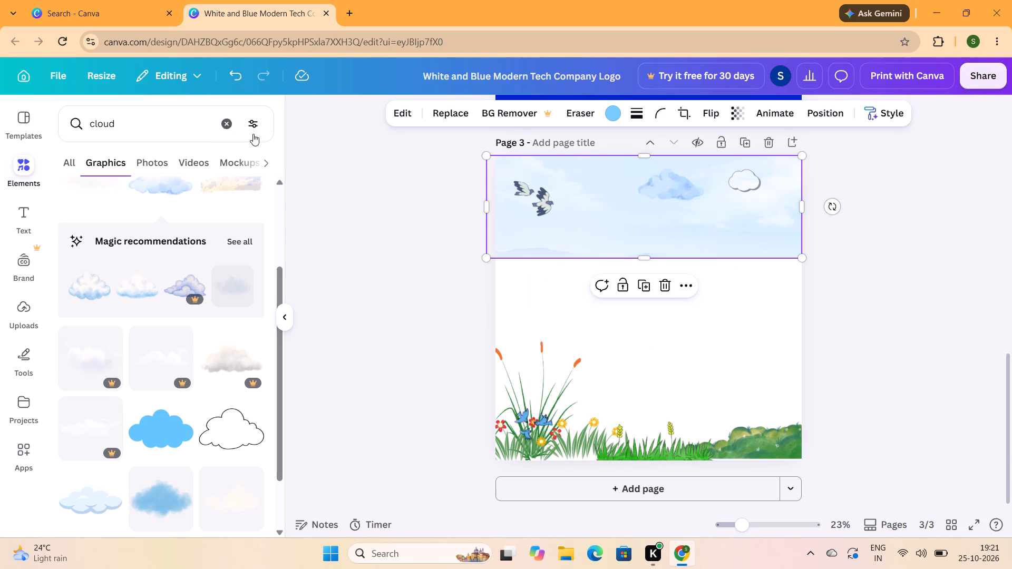
Search graphics for "mountains and hills", add the bold black-and-white mountain, and place it at page 3's left edge across the sky's lower border.
scroll(194, 229, up, 2)
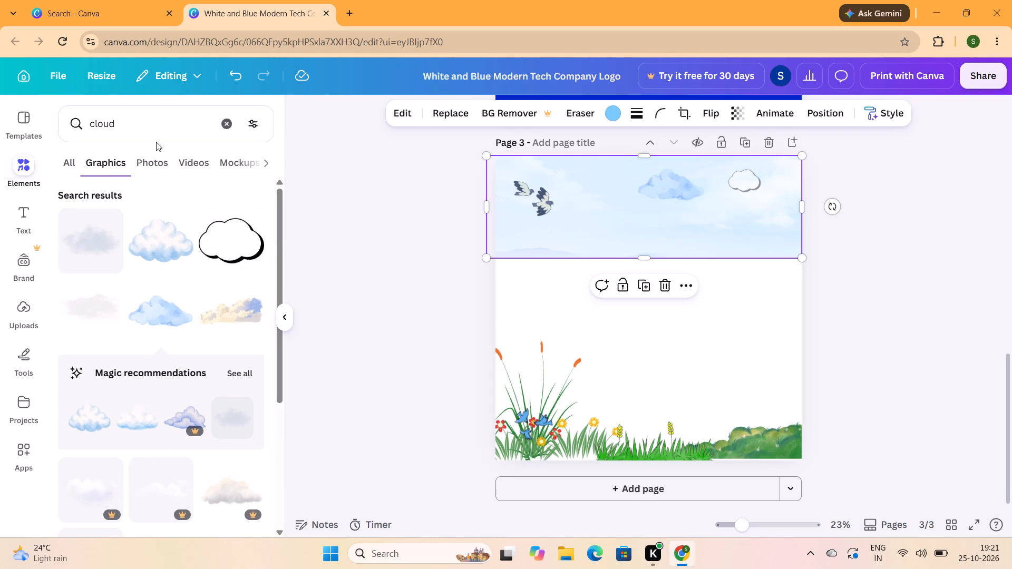
drag(128, 122, 67, 127)
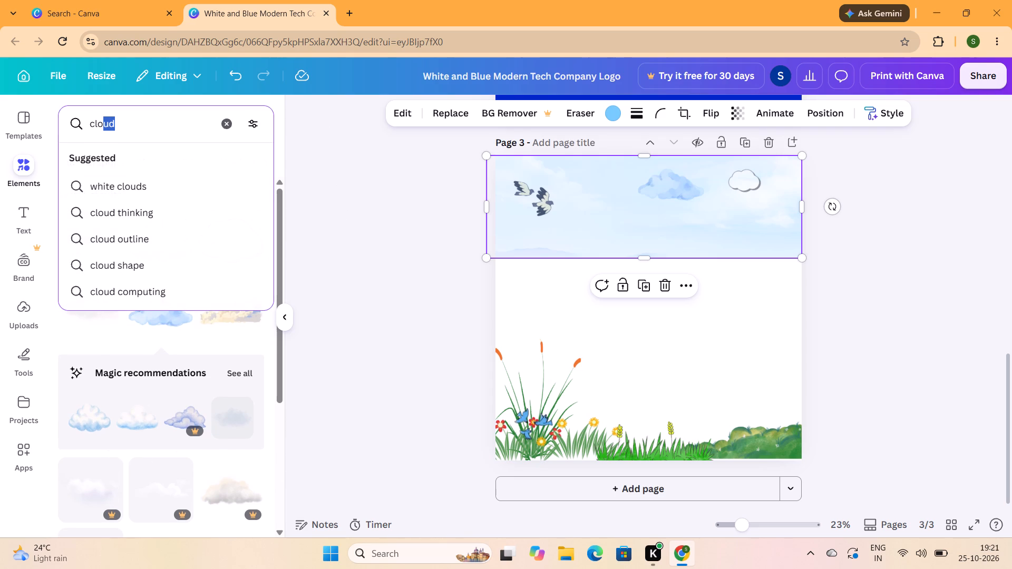
key(BackSpace)
text(mountain)
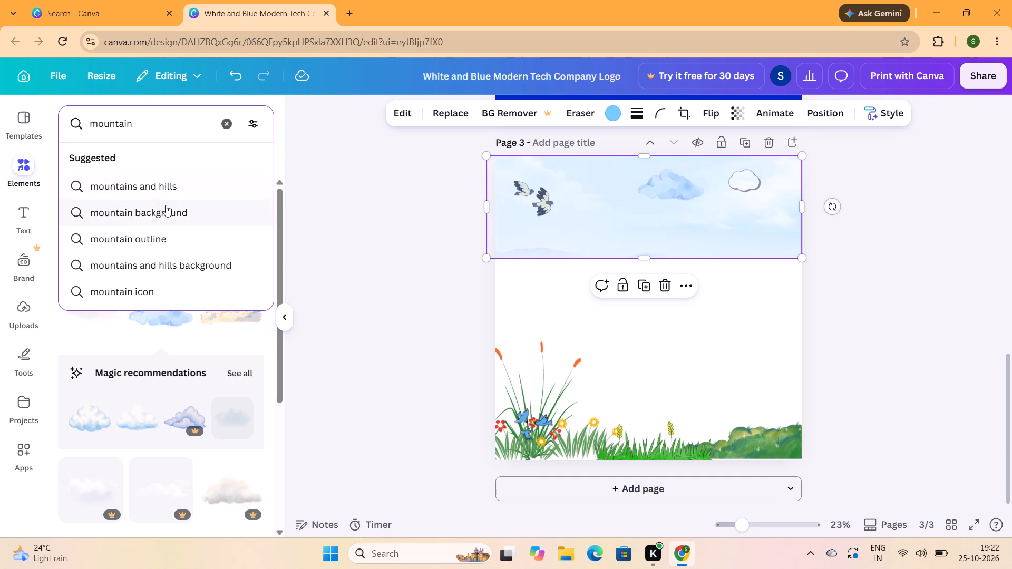
click(172, 192)
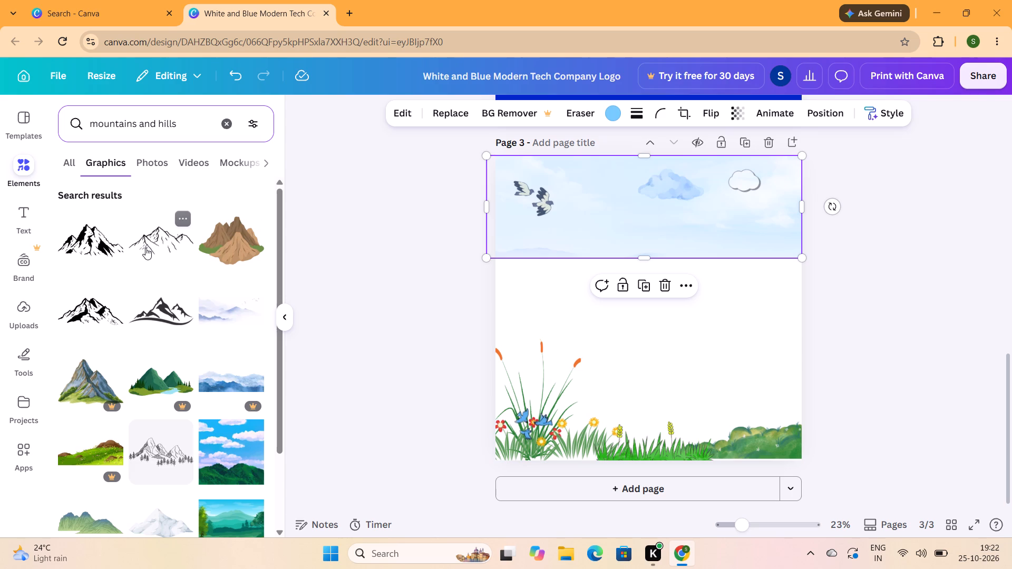
click(101, 246)
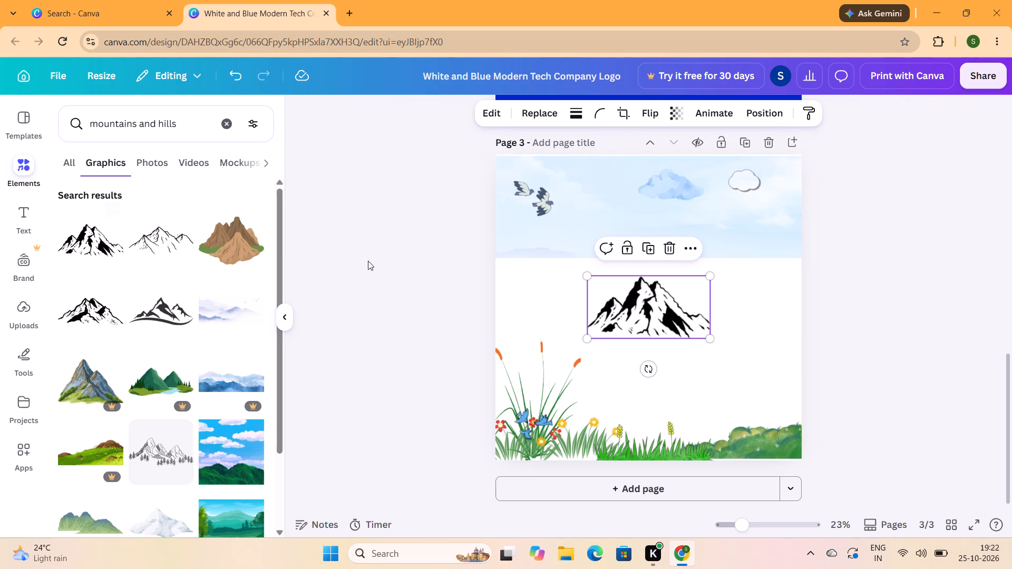
drag(625, 318, 526, 266)
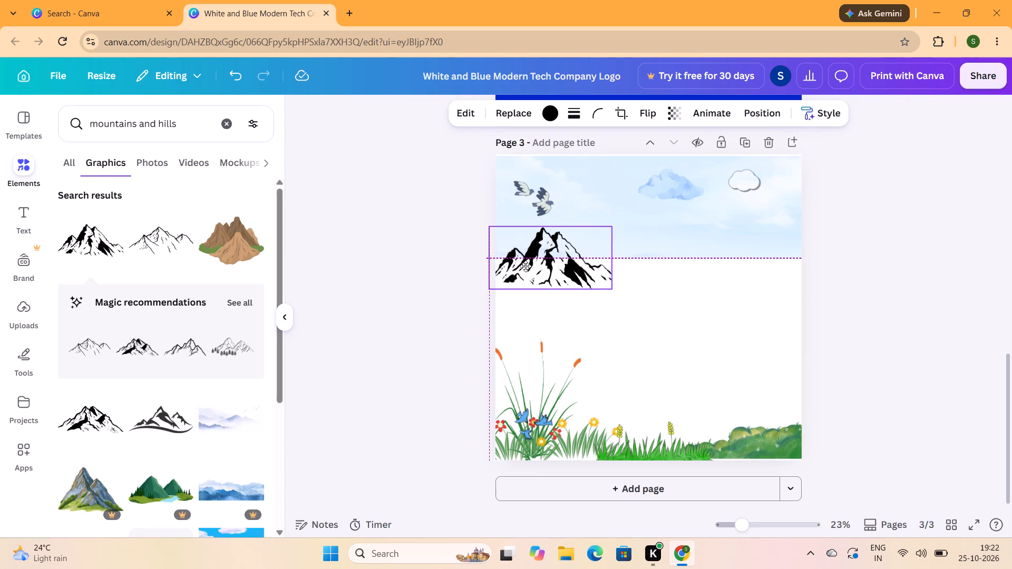
drag(526, 266, 701, 267)
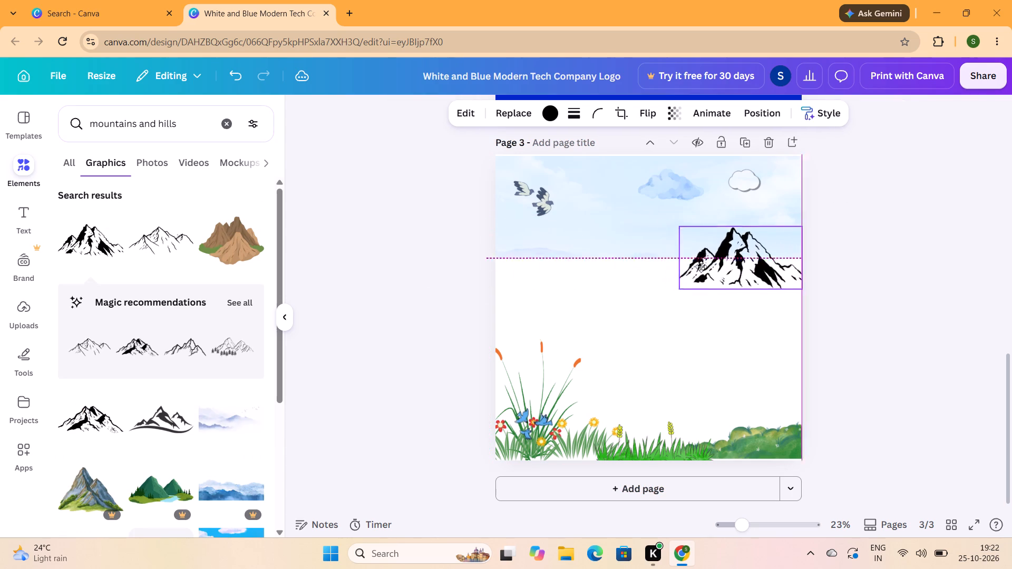
drag(701, 267, 515, 283)
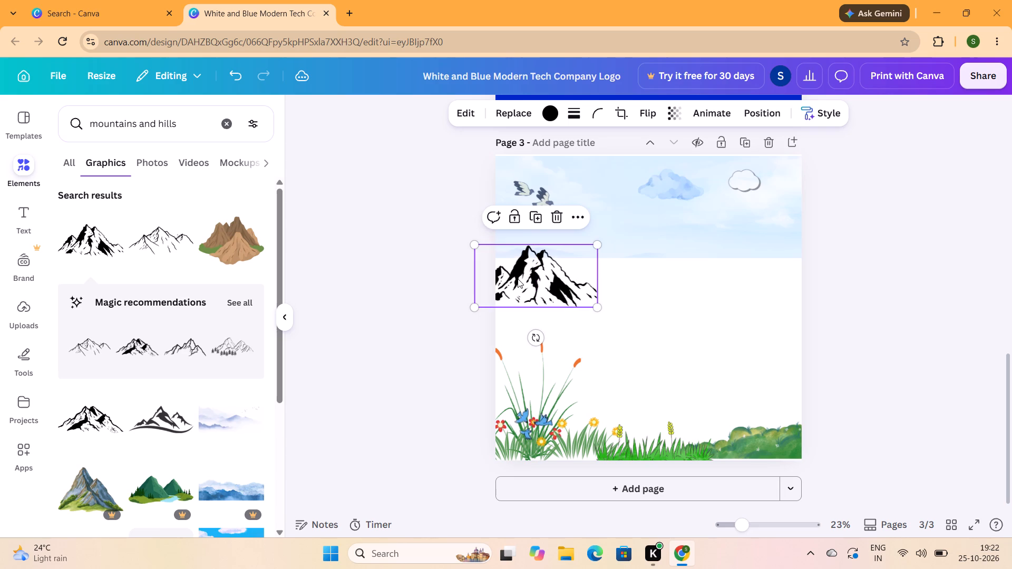
drag(518, 279, 732, 425)
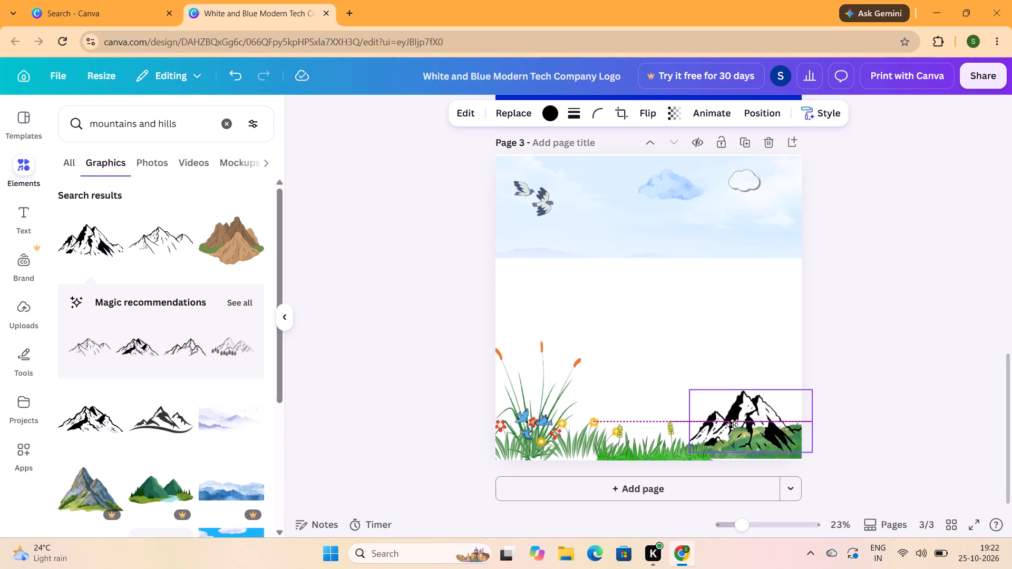
drag(732, 425, 525, 266)
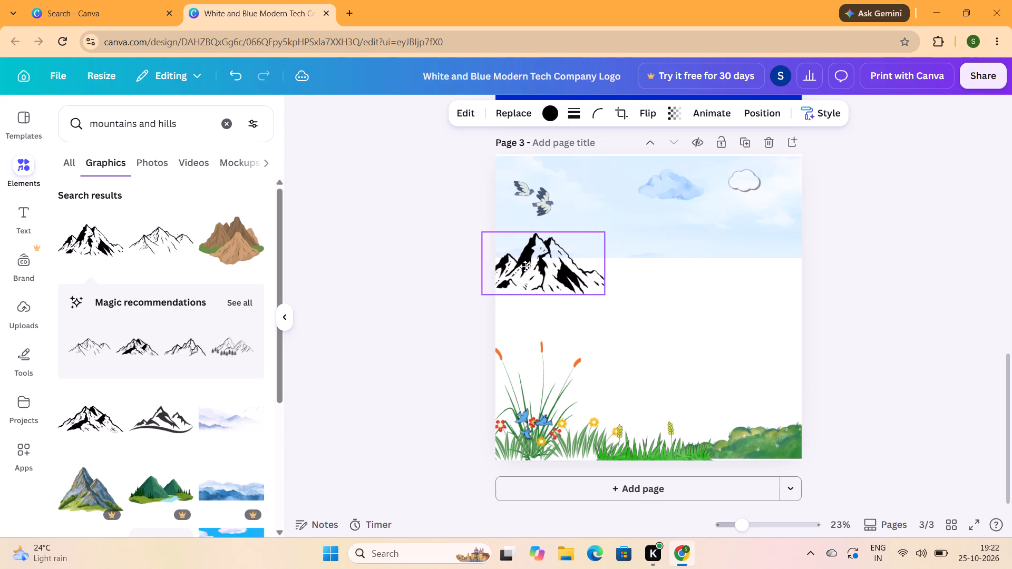
drag(525, 266, 524, 265)
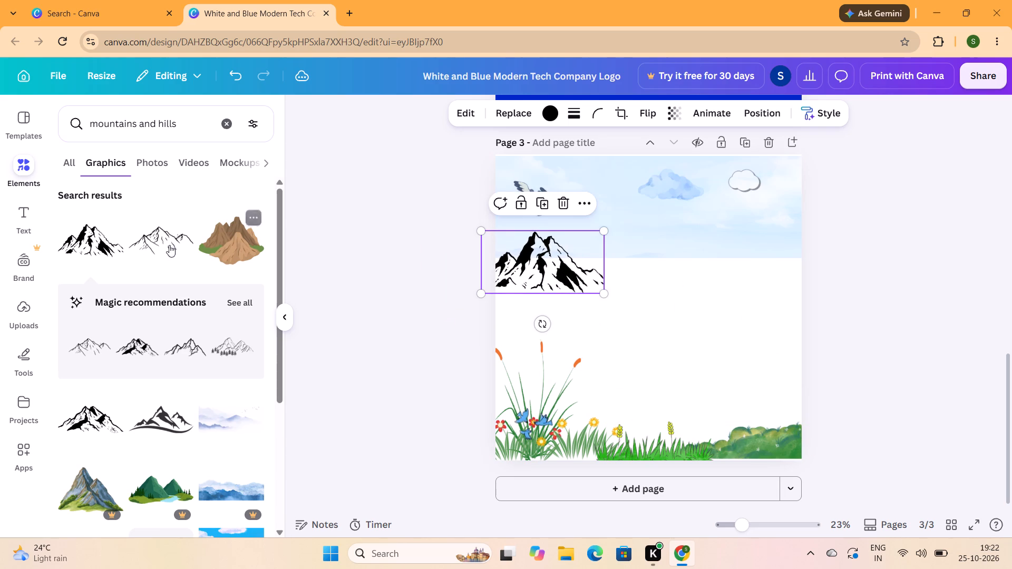
Add the thin line-art mountain range and place it directly right of the black-and-white mountain along the sky's lower part.
click(159, 241)
drag(632, 321, 630, 280)
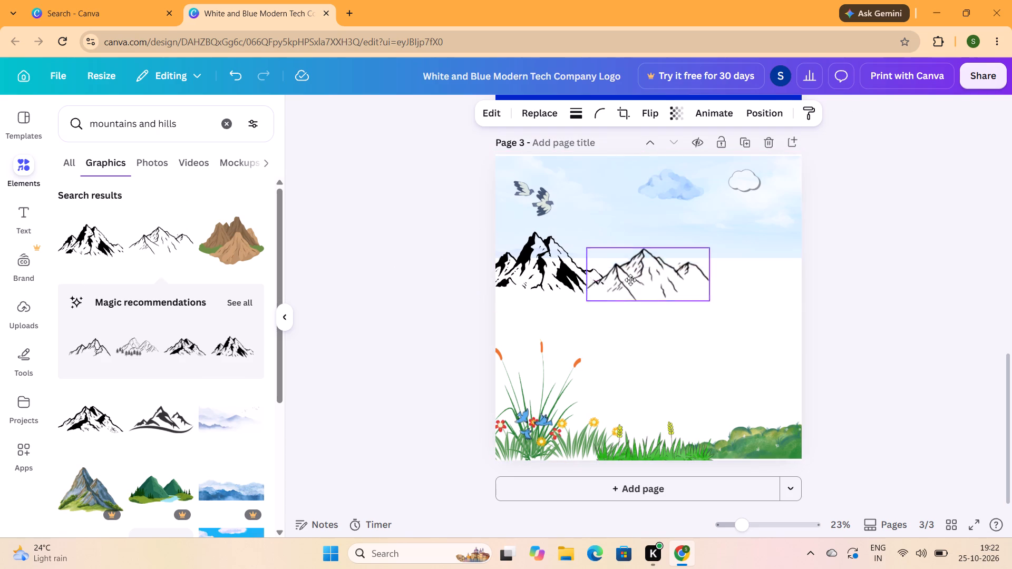
drag(630, 280, 629, 264)
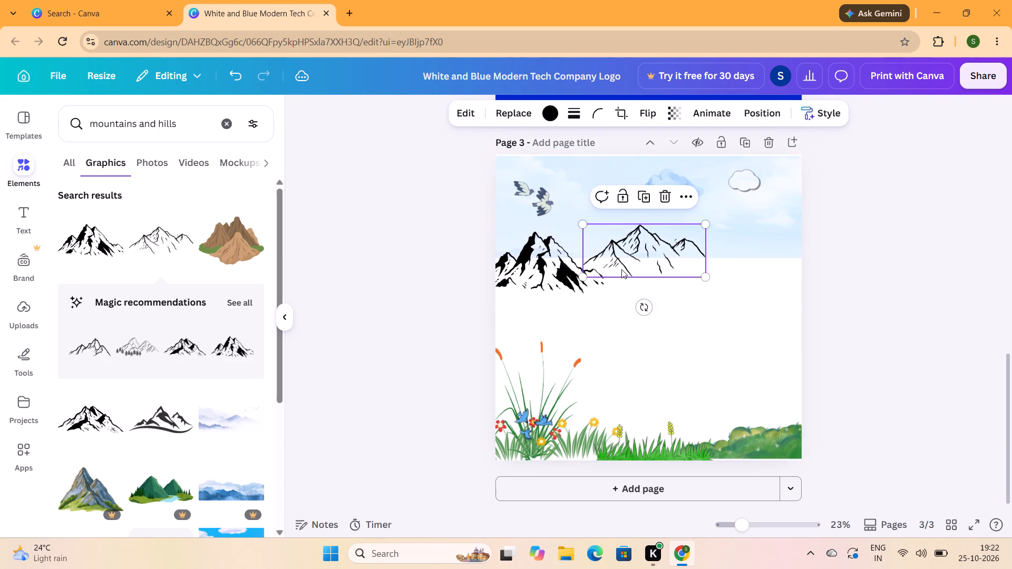
Add the brown rocky mountain, shrink it to about a quarter of the page width, and place it above the line-art range's right end.
click(231, 252)
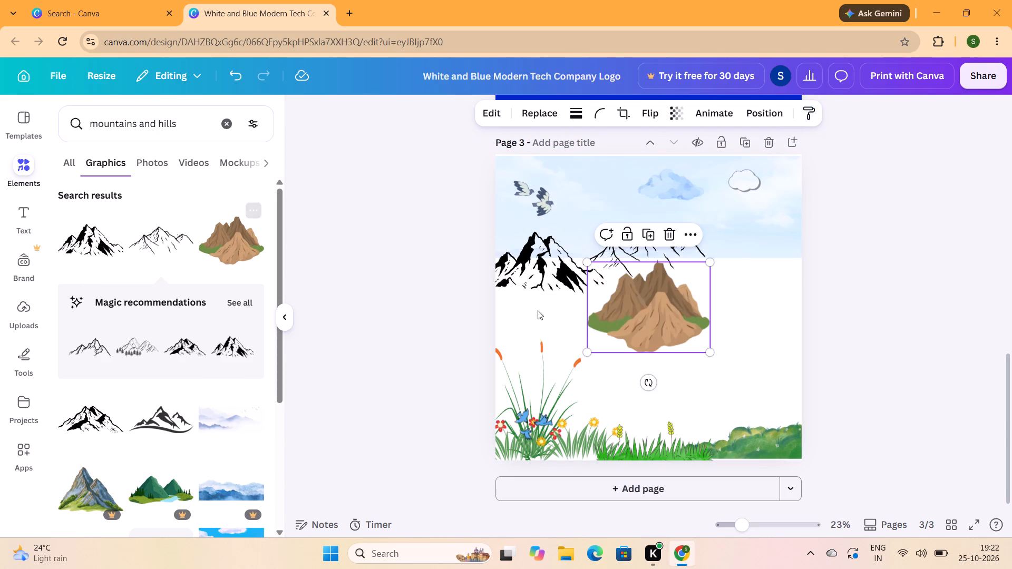
drag(635, 327, 728, 267)
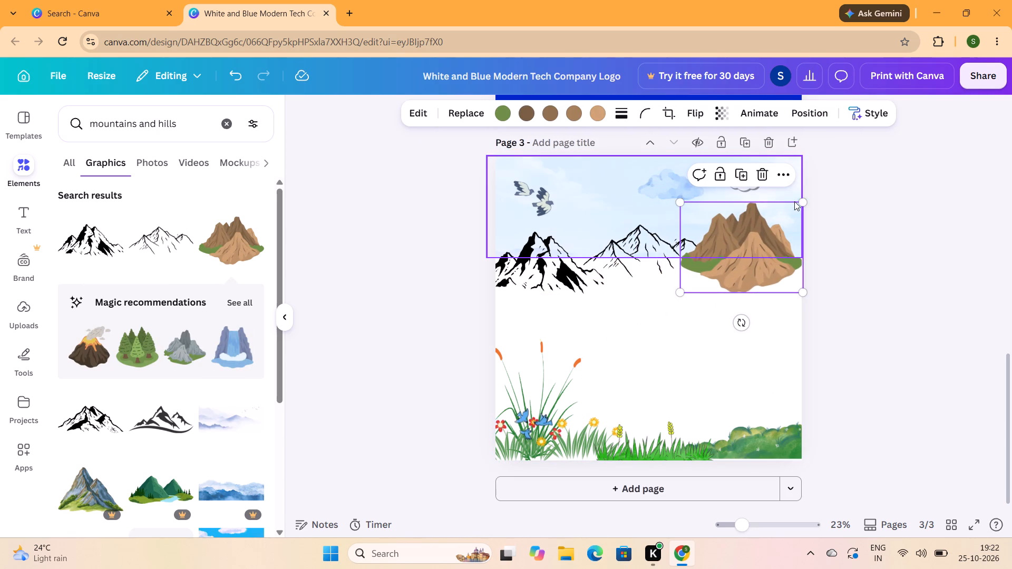
drag(798, 201, 747, 239)
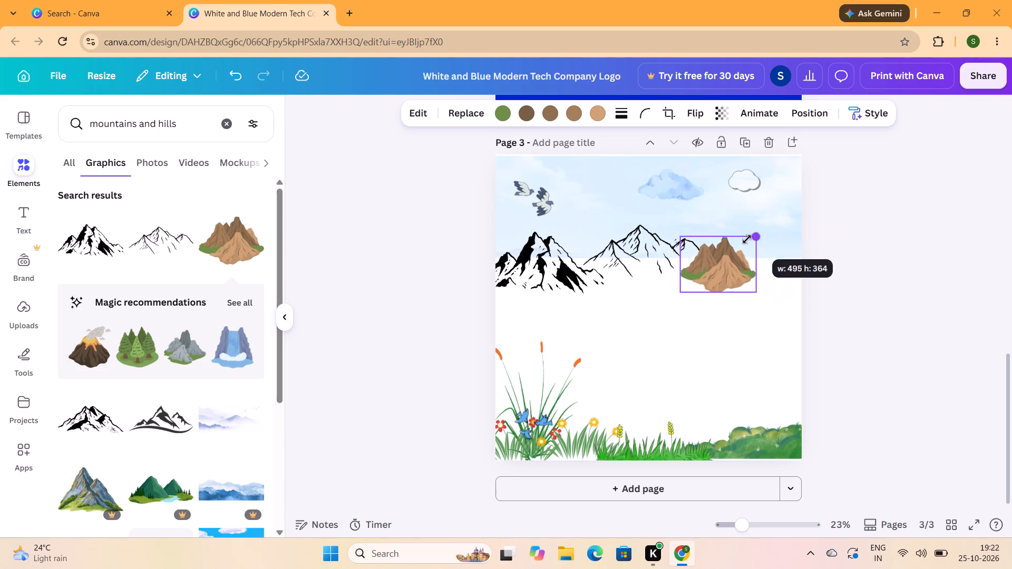
drag(747, 239, 761, 238)
drag(722, 270, 736, 250)
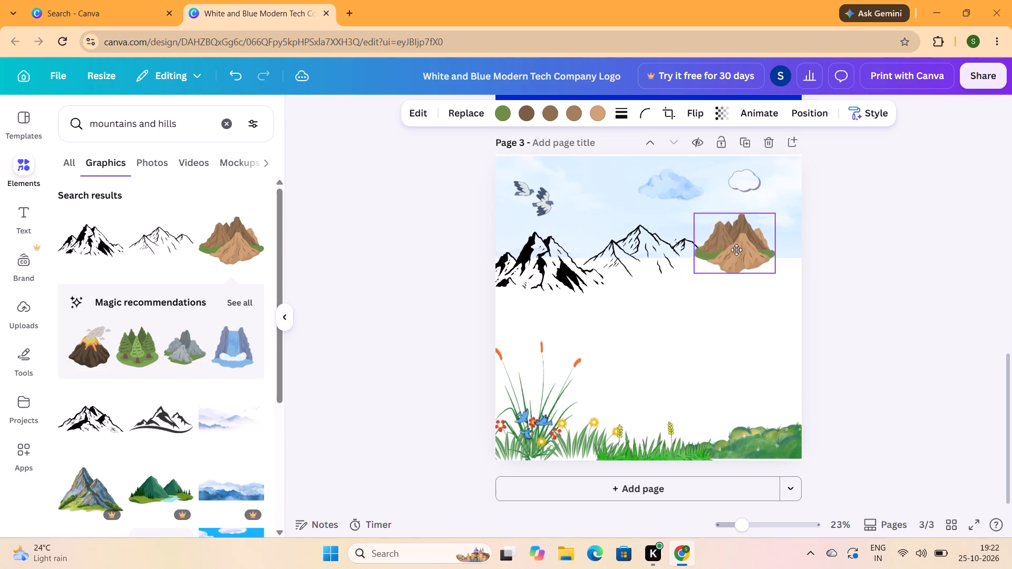
drag(736, 250, 714, 222)
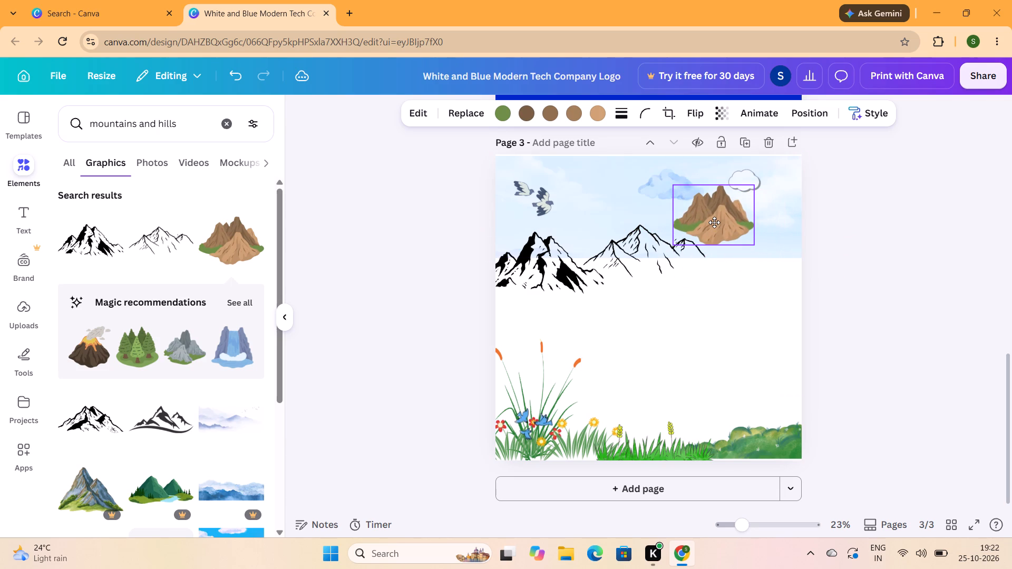
drag(714, 222, 714, 223)
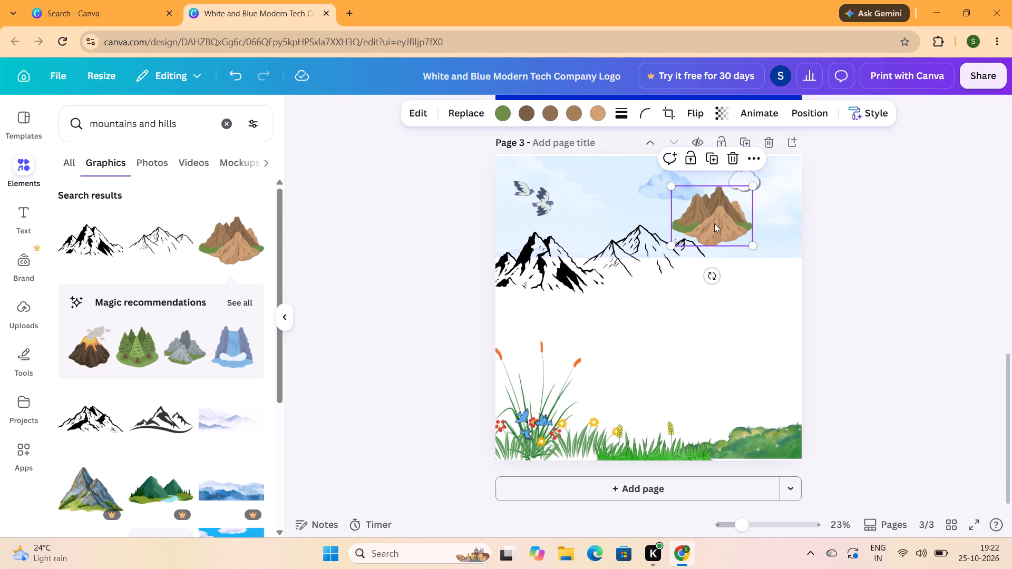
Add the free snowy white mountain and place it beside the brown mountain, running past page 3's right edge.
scroll(204, 258, up, 4)
scroll(193, 271, down, 2)
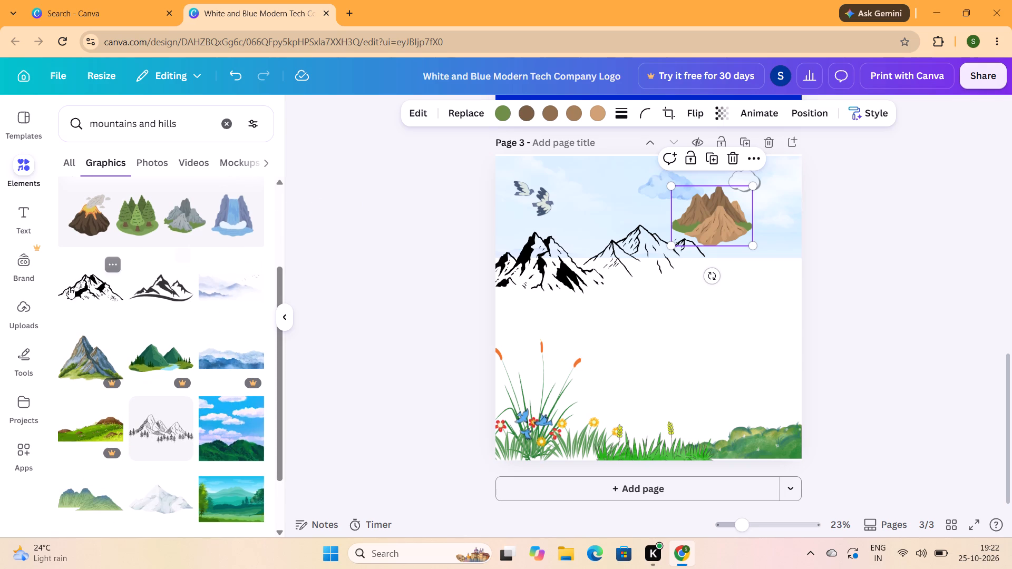
scroll(85, 278, down, 1)
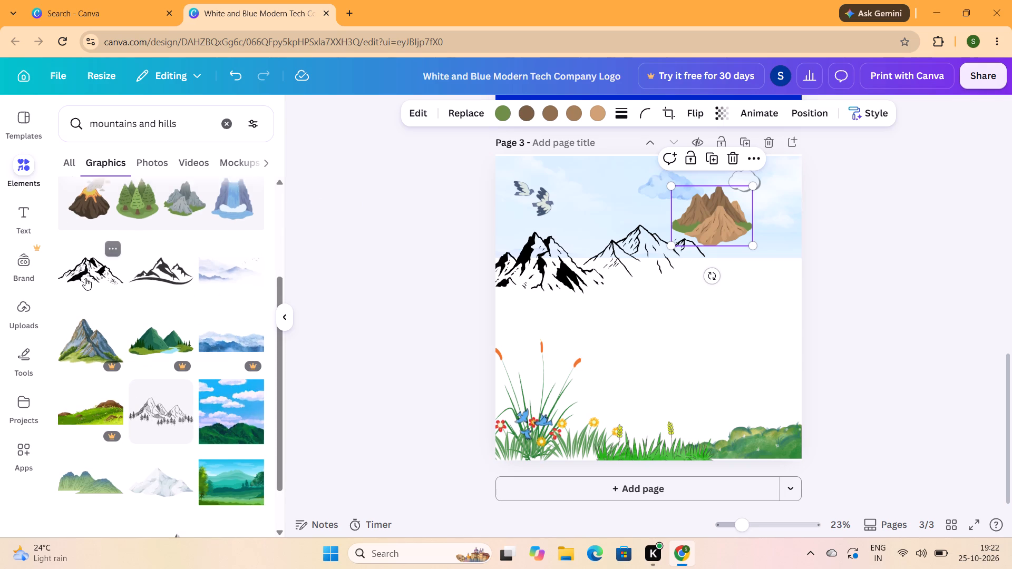
scroll(85, 278, down, 1)
click(161, 365)
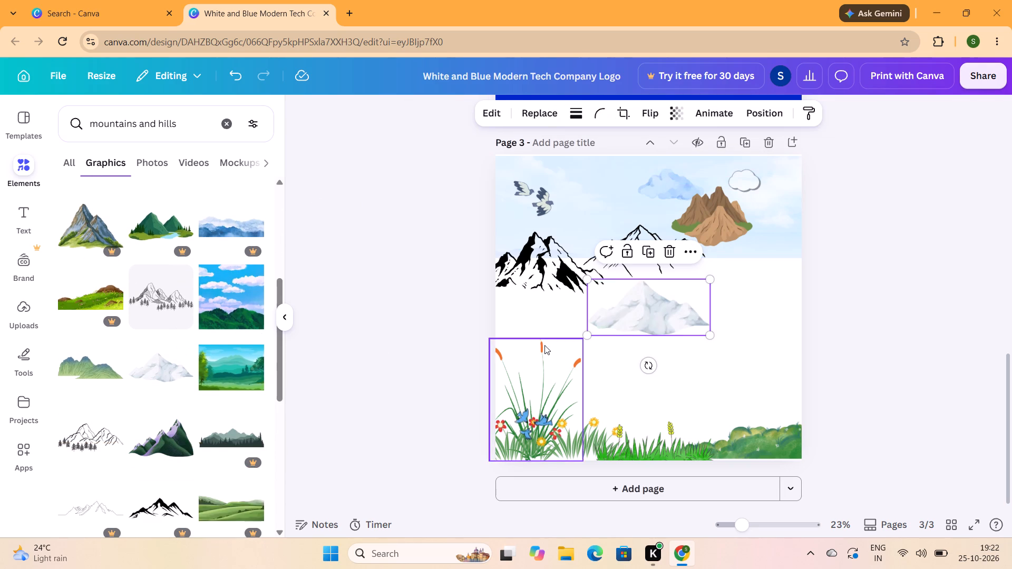
drag(593, 318, 725, 259)
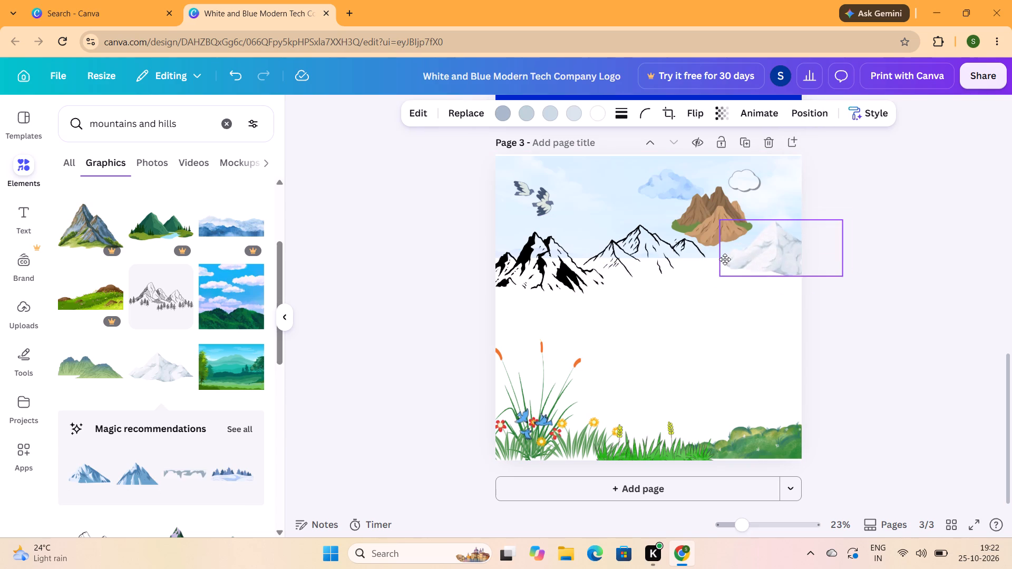
drag(725, 259, 714, 252)
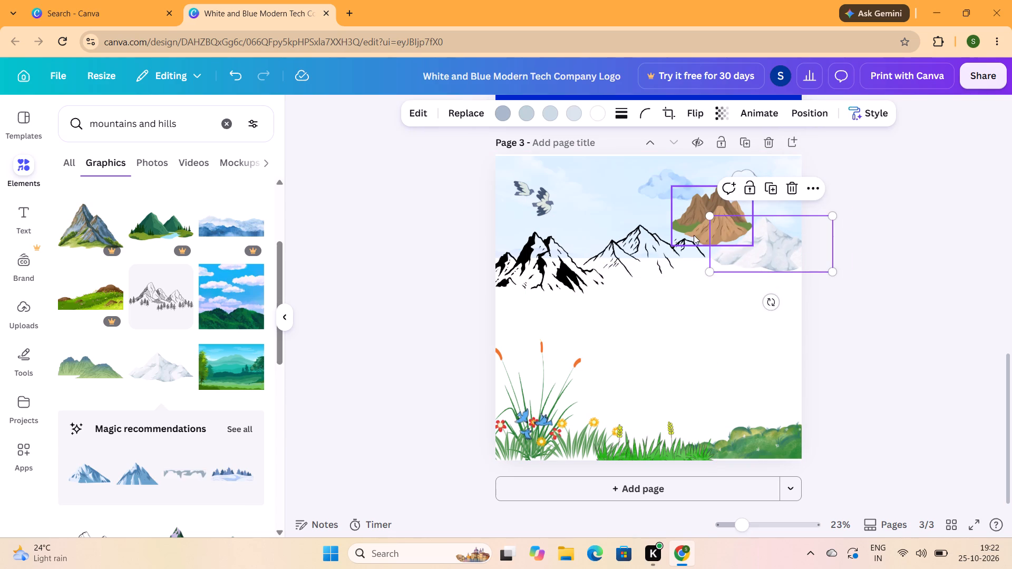
Nudge the brown mountain slightly down and left between the line-art range and the snowy mountain.
click(696, 228)
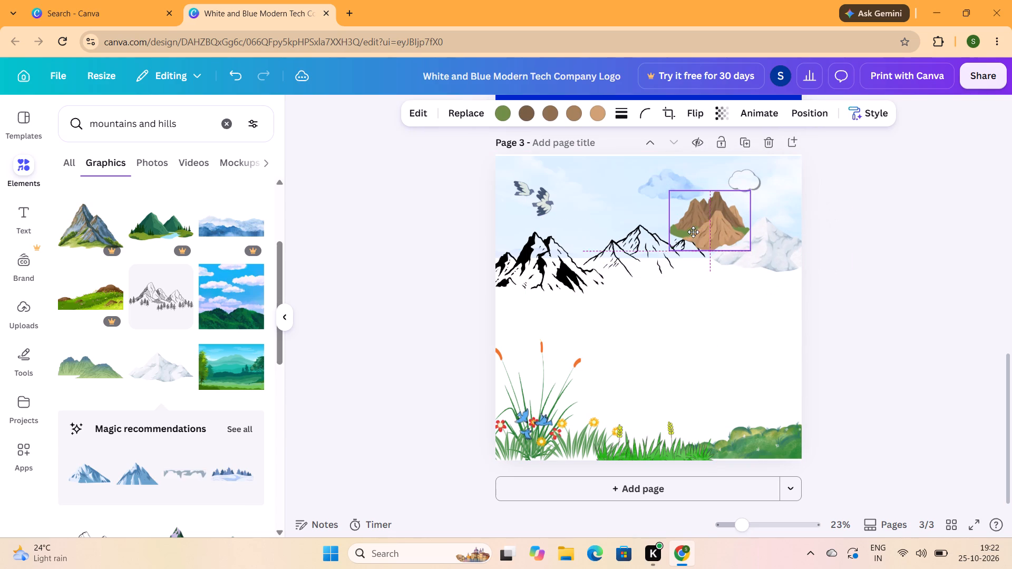
click(653, 322)
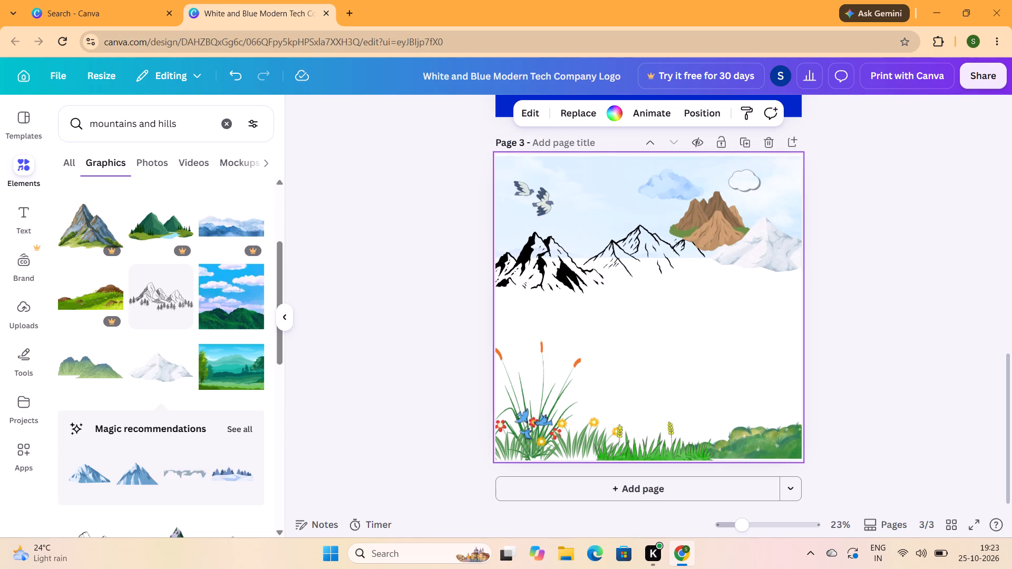
Search the elements for "valcano", limit the results to graphics, and look through them for a suitable eruption graphic.
click(229, 121)
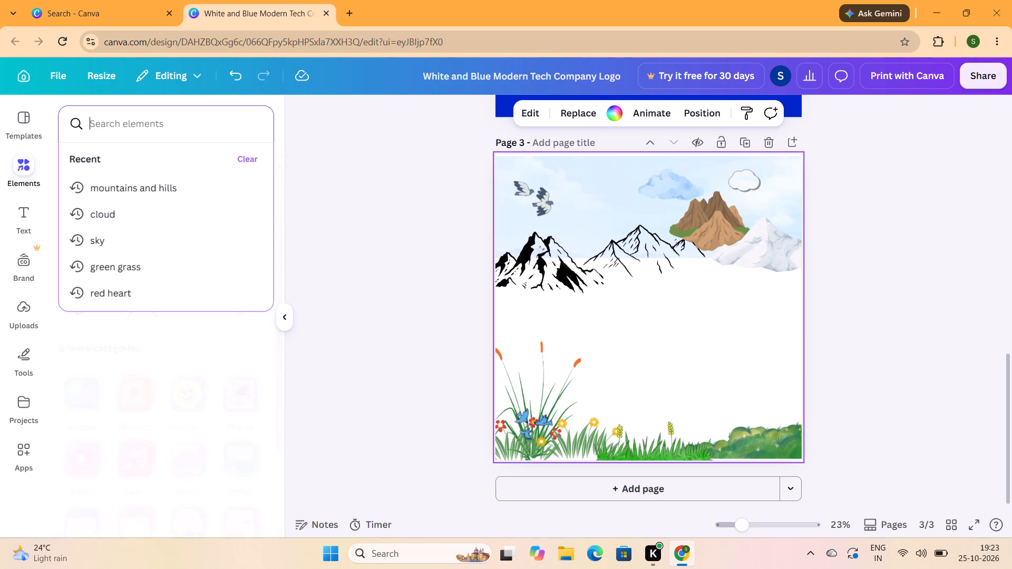
text(valcano)
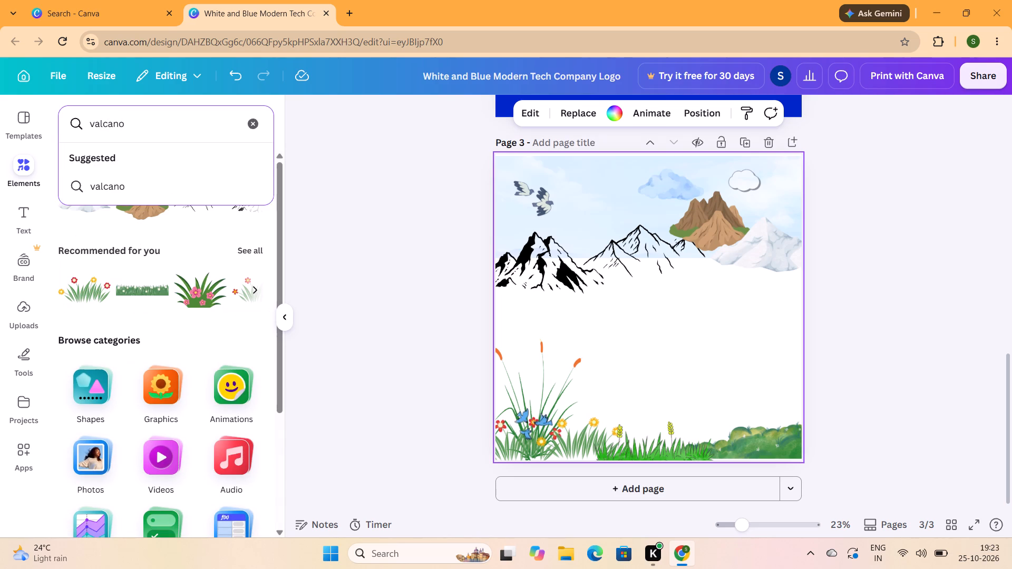
key(Return)
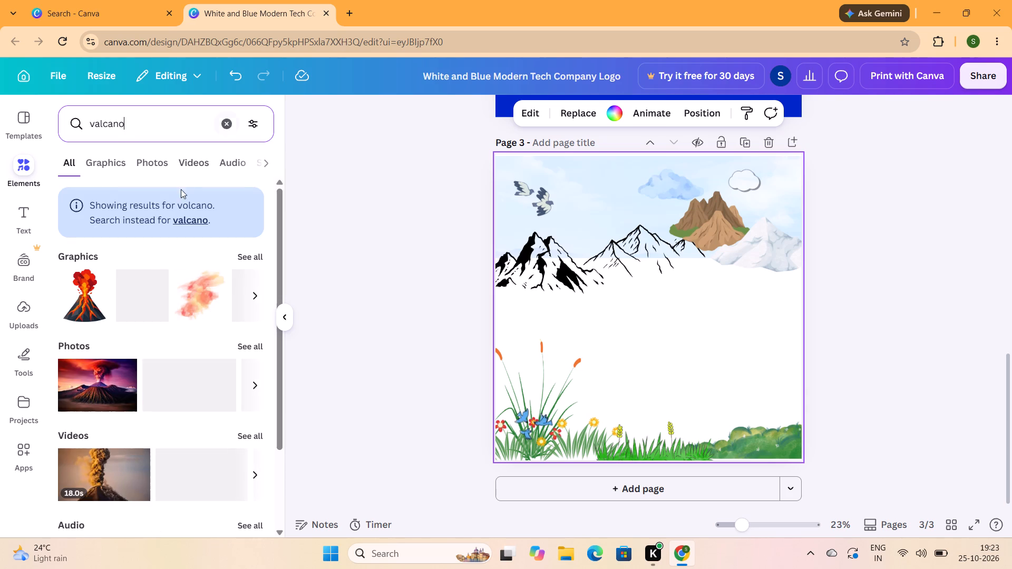
scroll(190, 299, down, 1)
scroll(190, 299, up, 1)
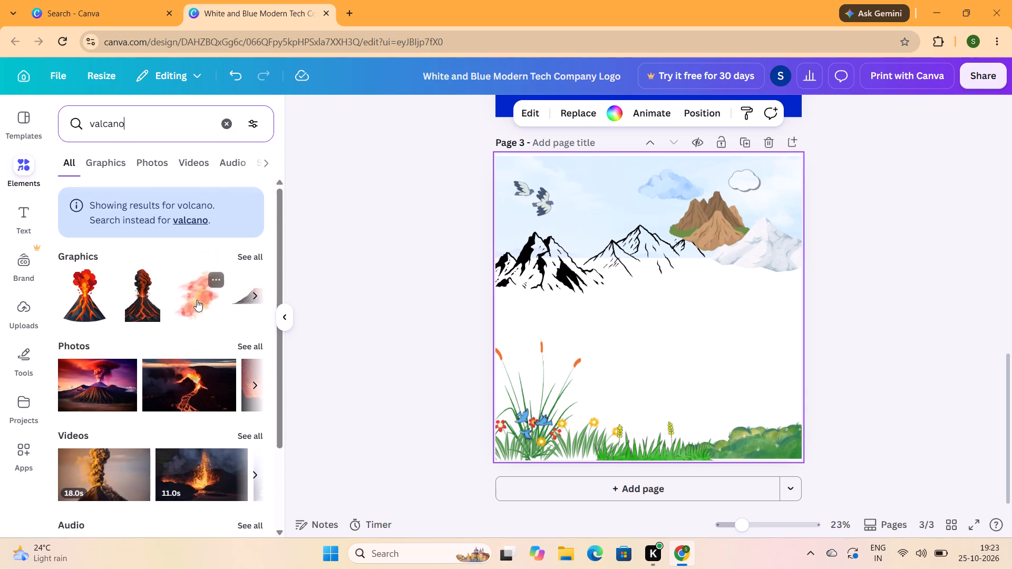
click(112, 162)
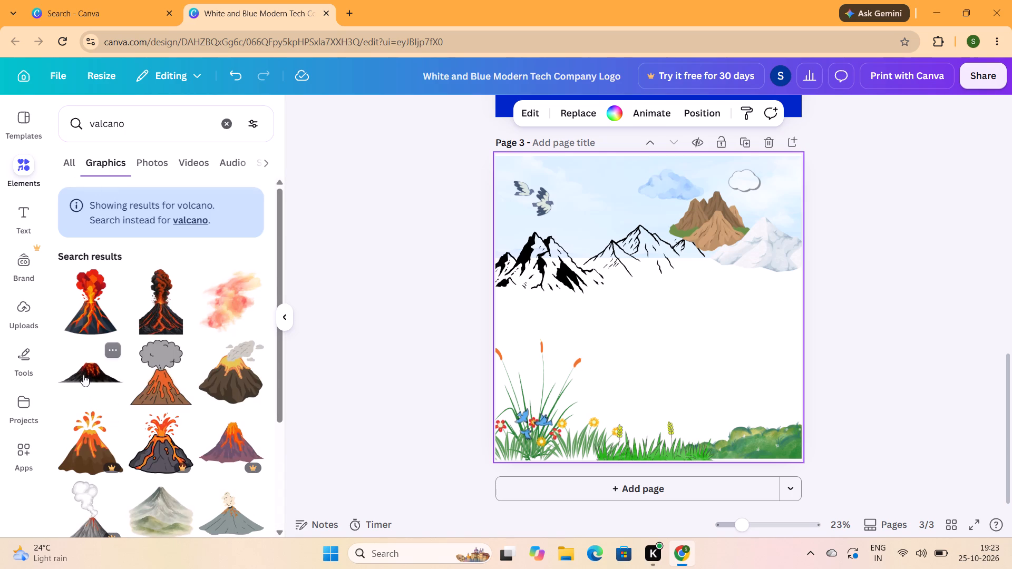
scroll(160, 449, down, 3)
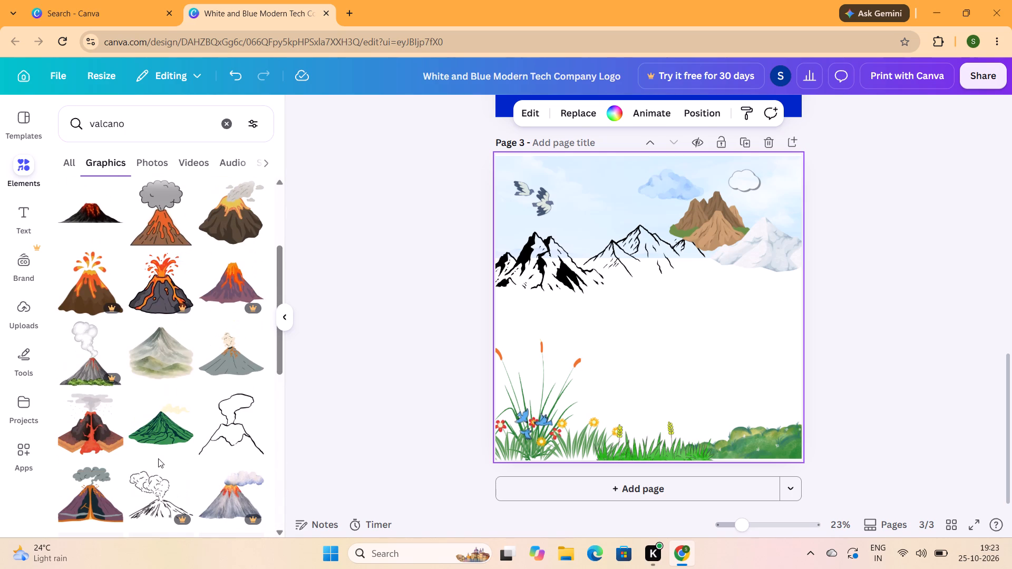
scroll(133, 450, down, 2)
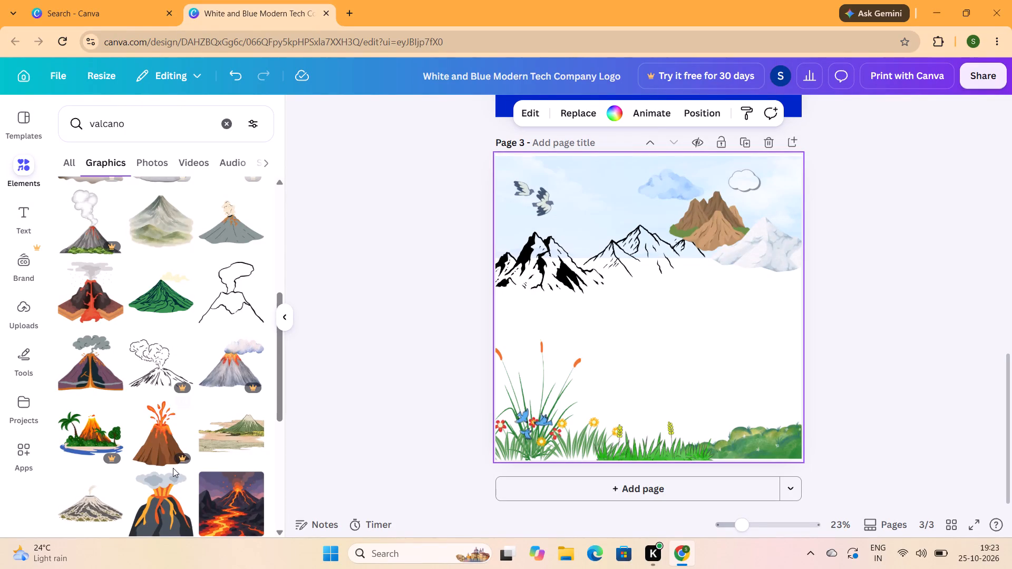
scroll(173, 468, down, 1)
scroll(170, 464, up, 3)
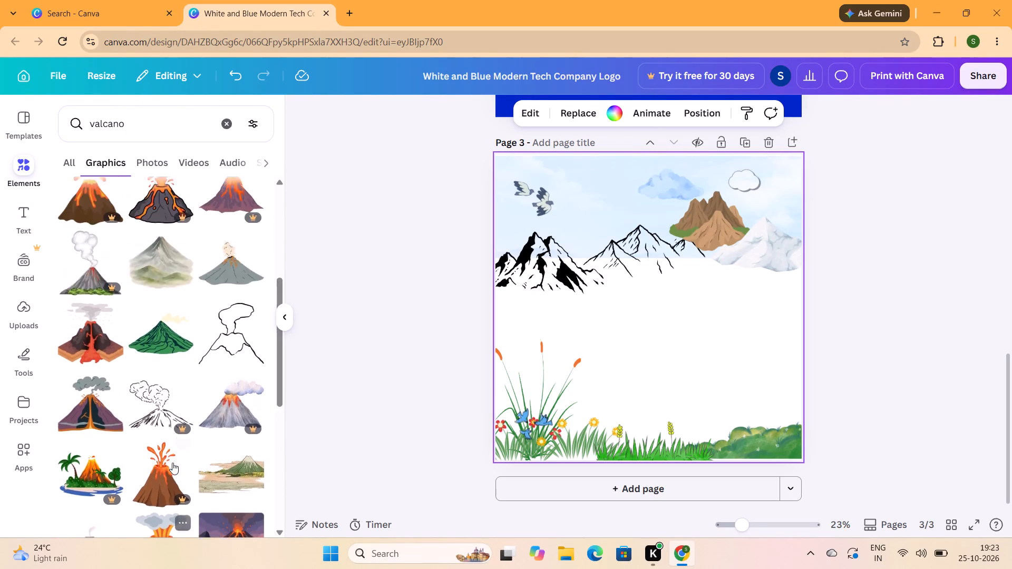
scroll(172, 463, up, 4)
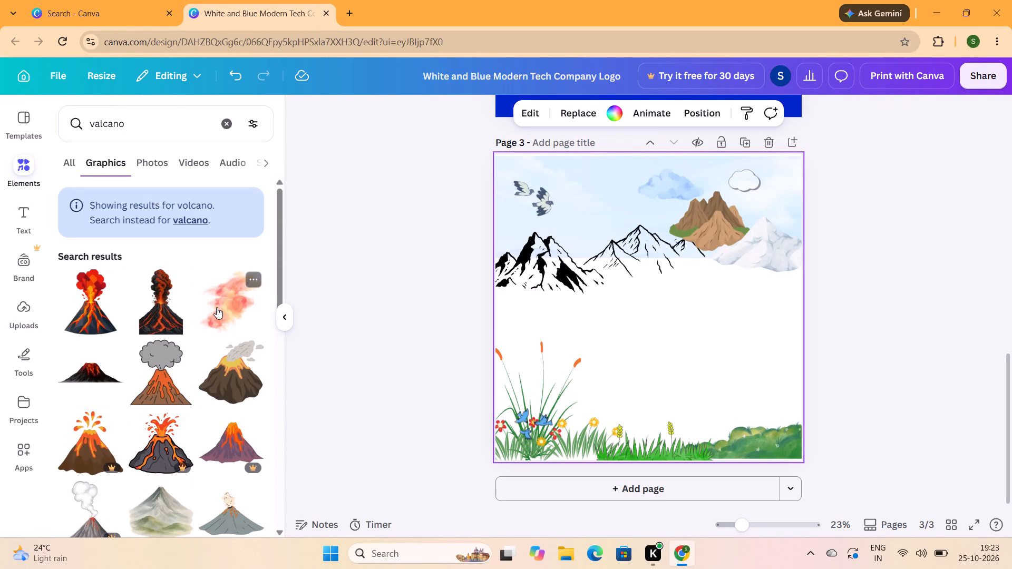
Add the red-orange watercolour smoke graphic, shrink it to about an eighth of the page width, and place it over the brown mountain's main peak.
click(217, 307)
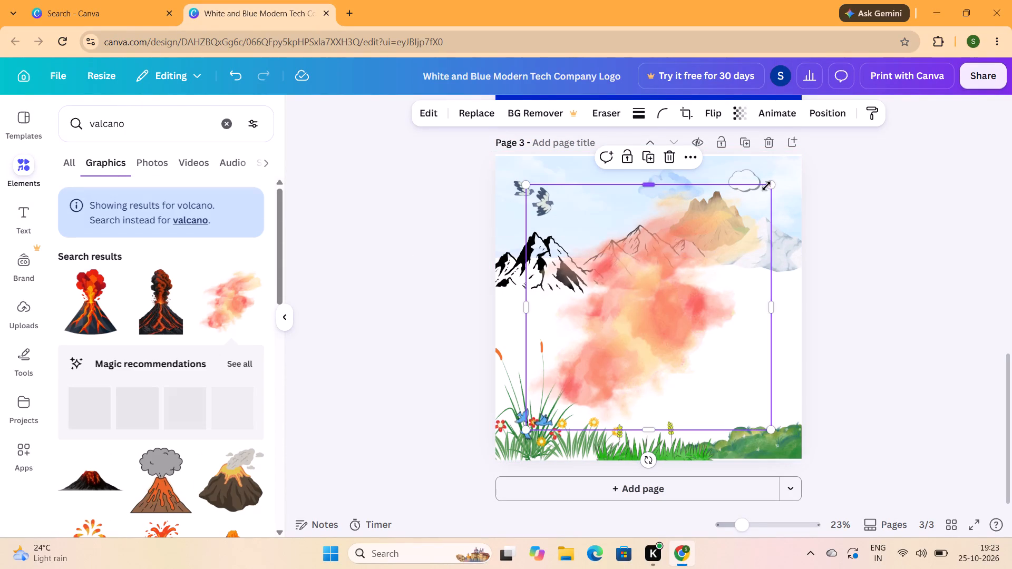
drag(770, 184, 600, 341)
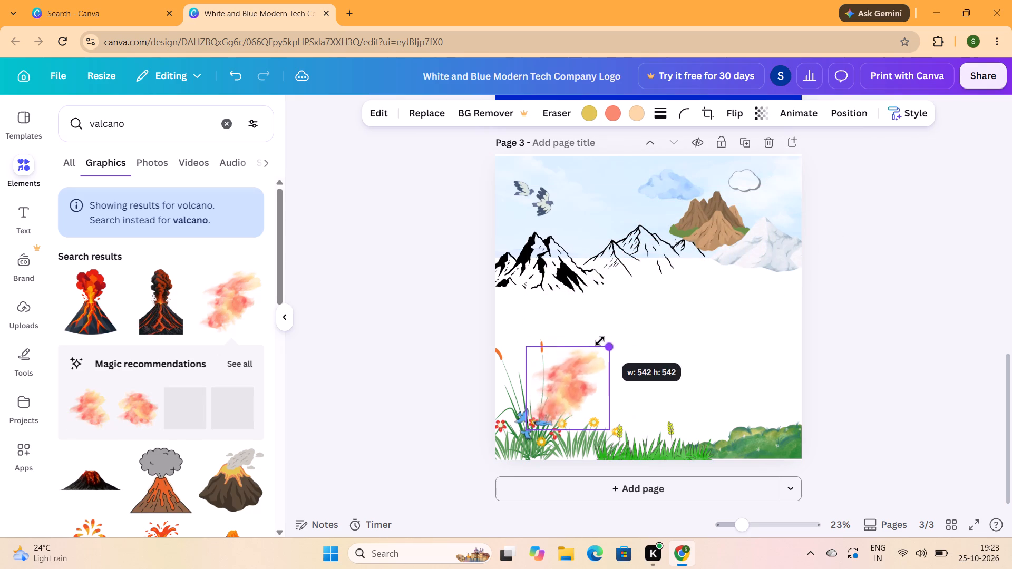
drag(600, 341, 575, 365)
drag(558, 407, 559, 405)
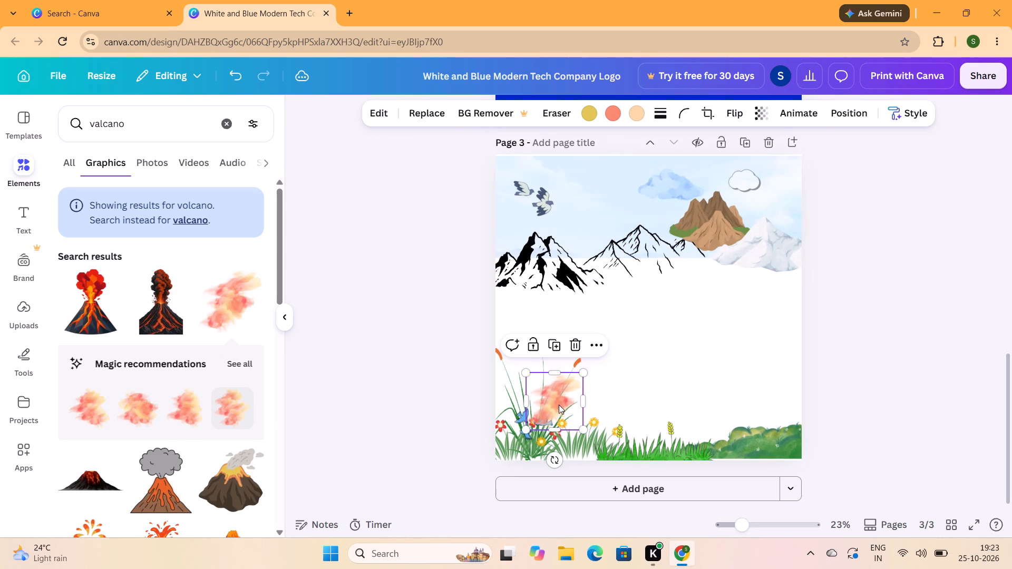
drag(559, 405, 720, 191)
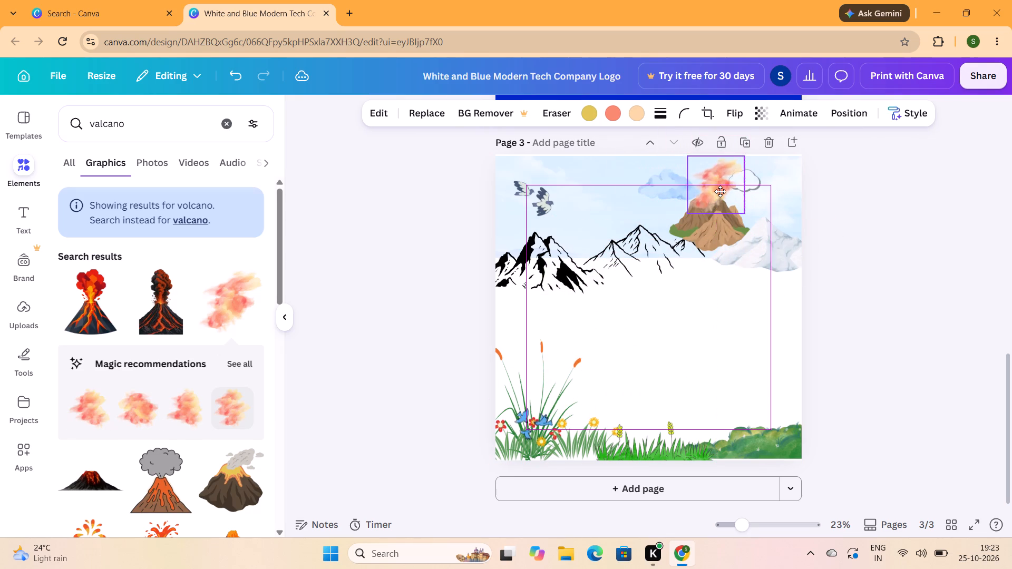
drag(720, 191, 731, 194)
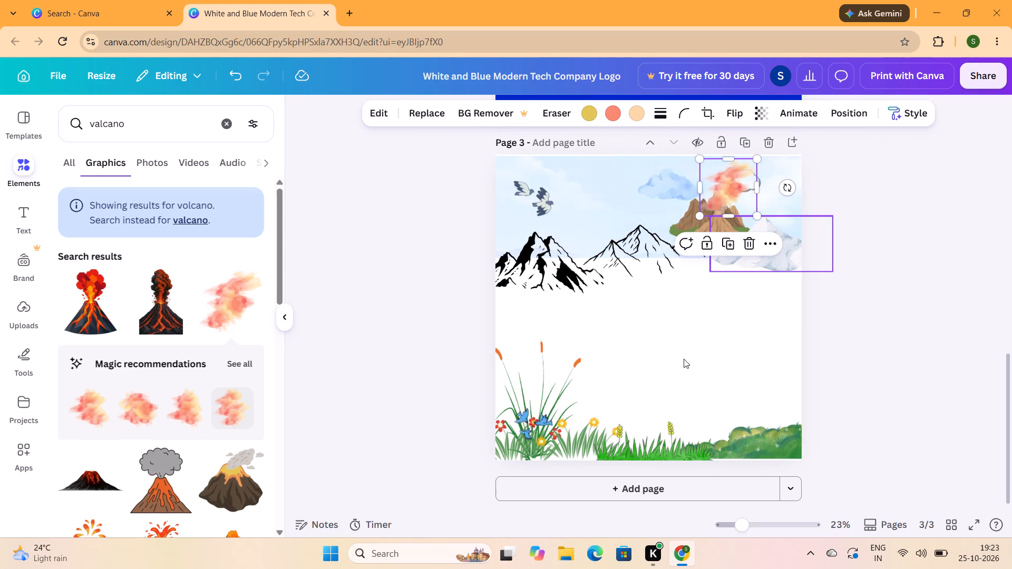
click(684, 359)
click(714, 189)
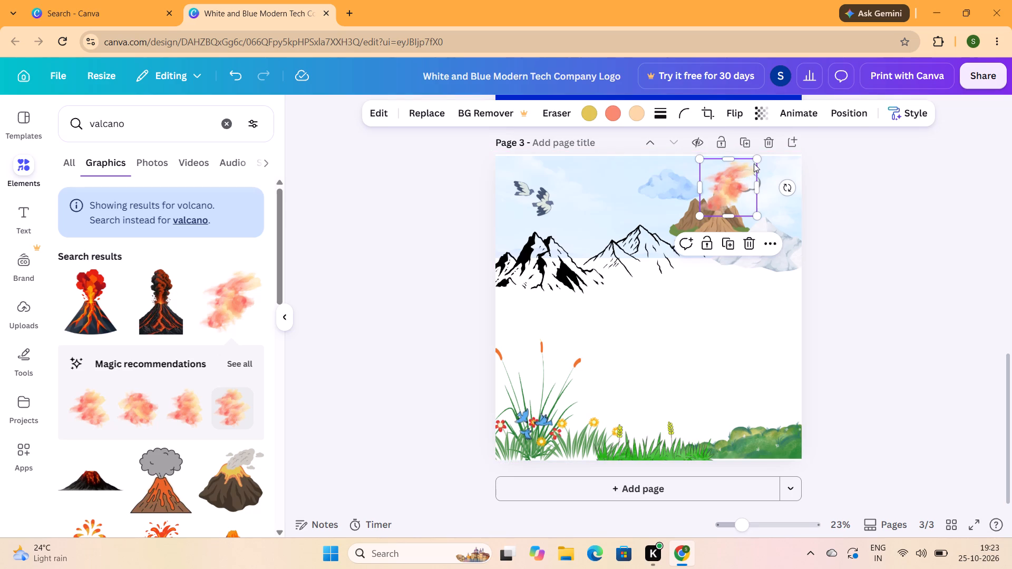
drag(756, 161, 736, 178)
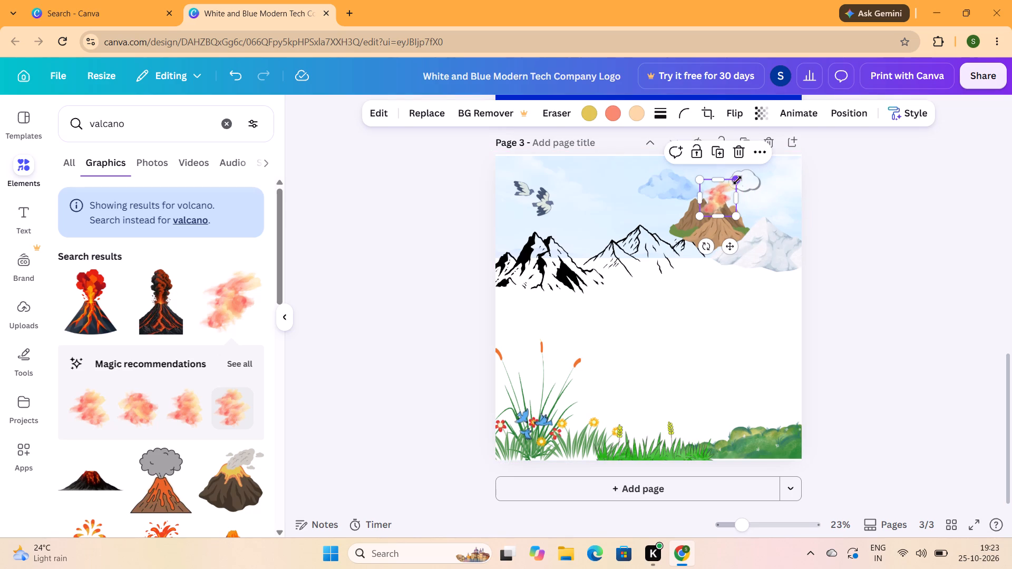
click(722, 351)
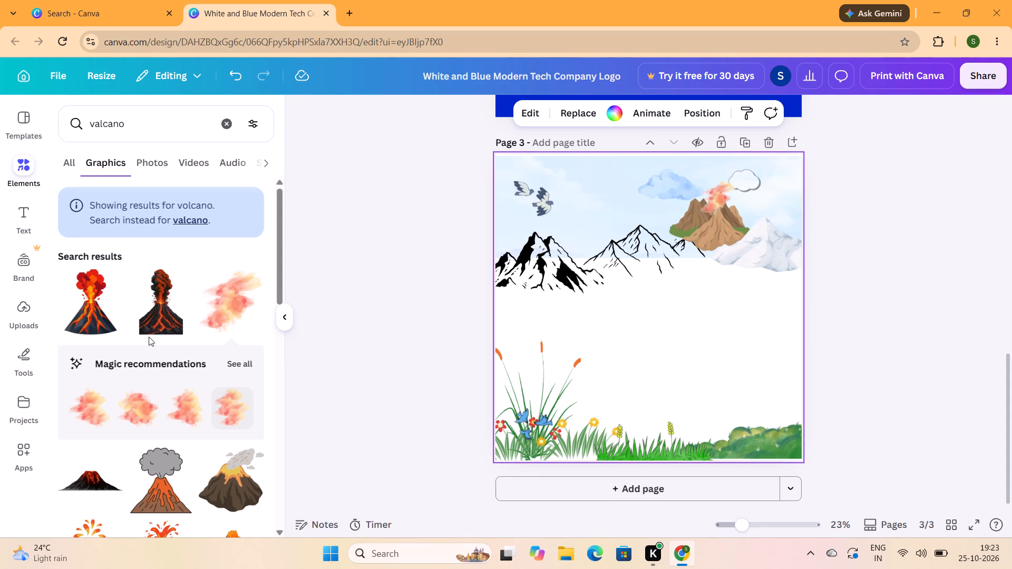
Add the similar recommended red-orange smoke graphic, shrink it to about 171 × 185, and place it left of the first smoke above the brown mountain.
scroll(89, 359, down, 2)
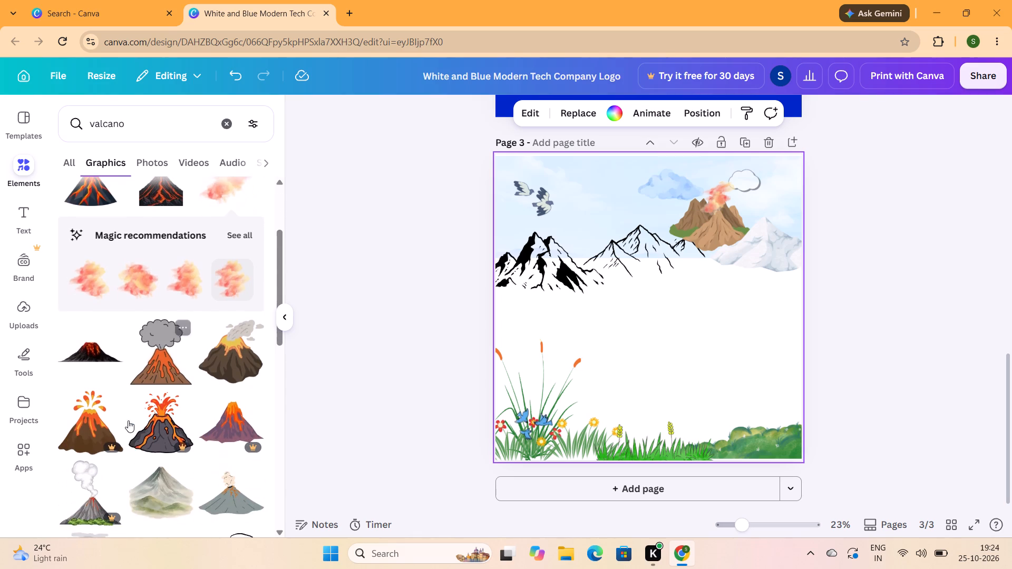
click(219, 291)
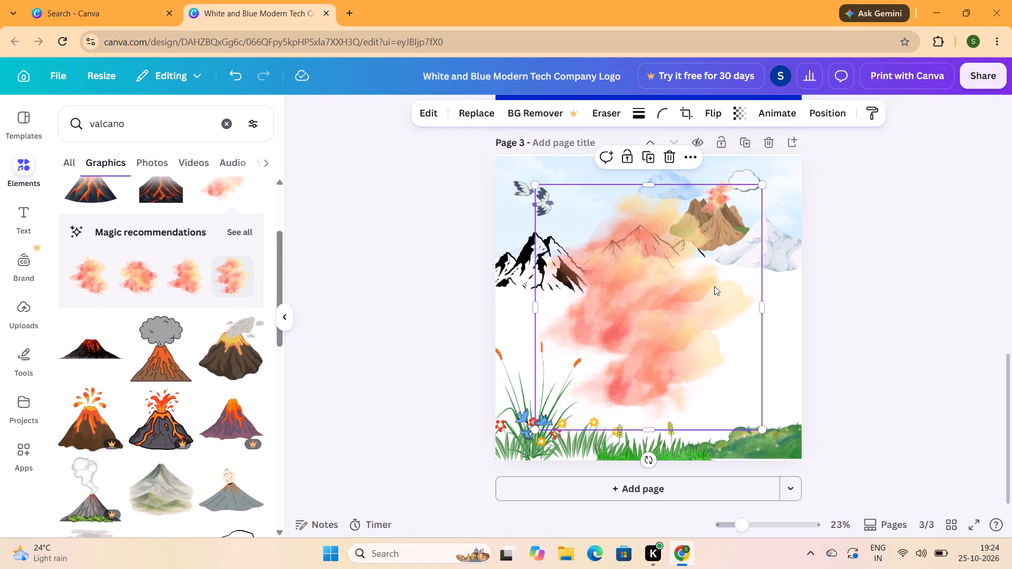
drag(762, 184, 700, 228)
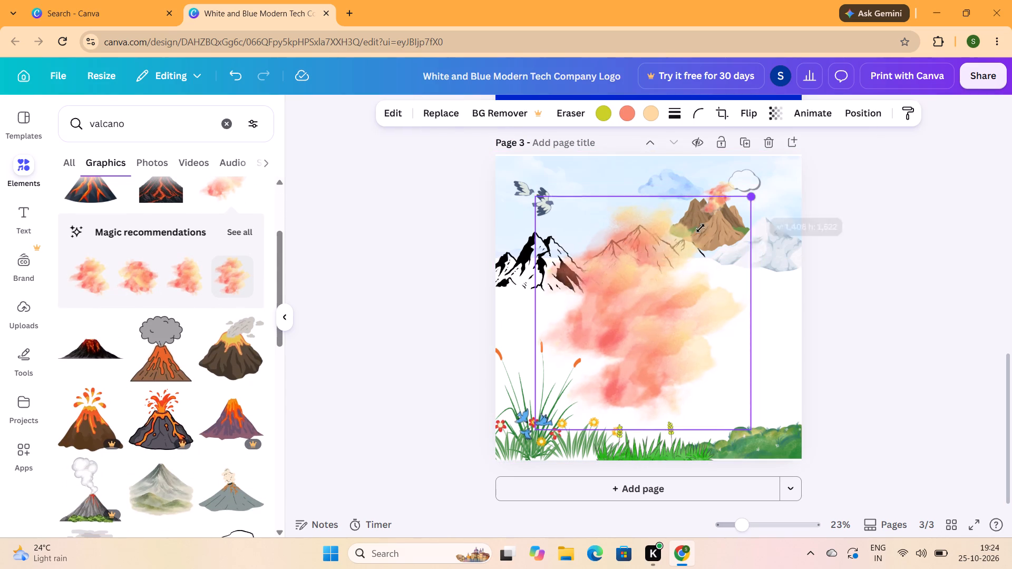
drag(700, 228, 552, 323)
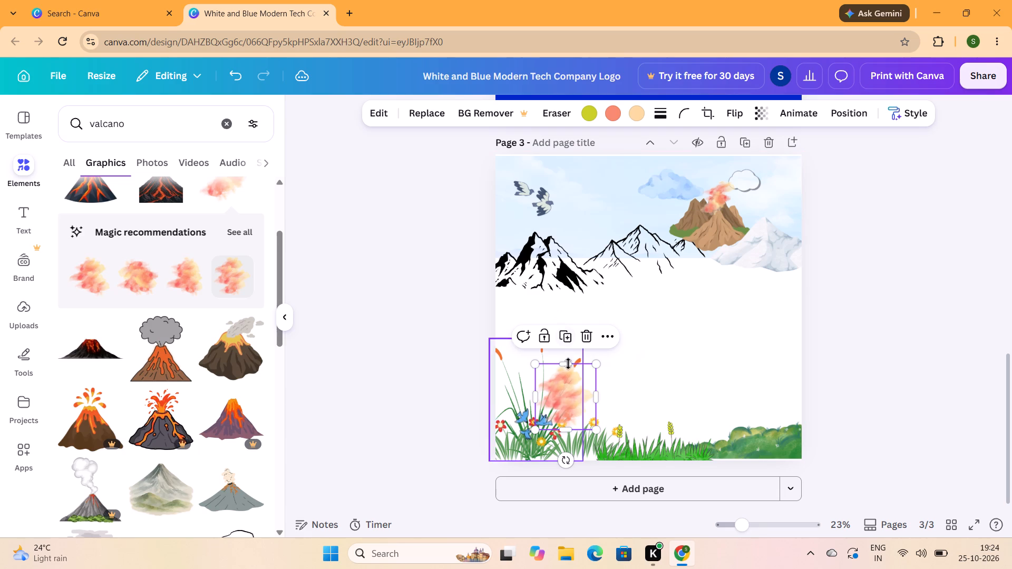
drag(556, 399, 735, 214)
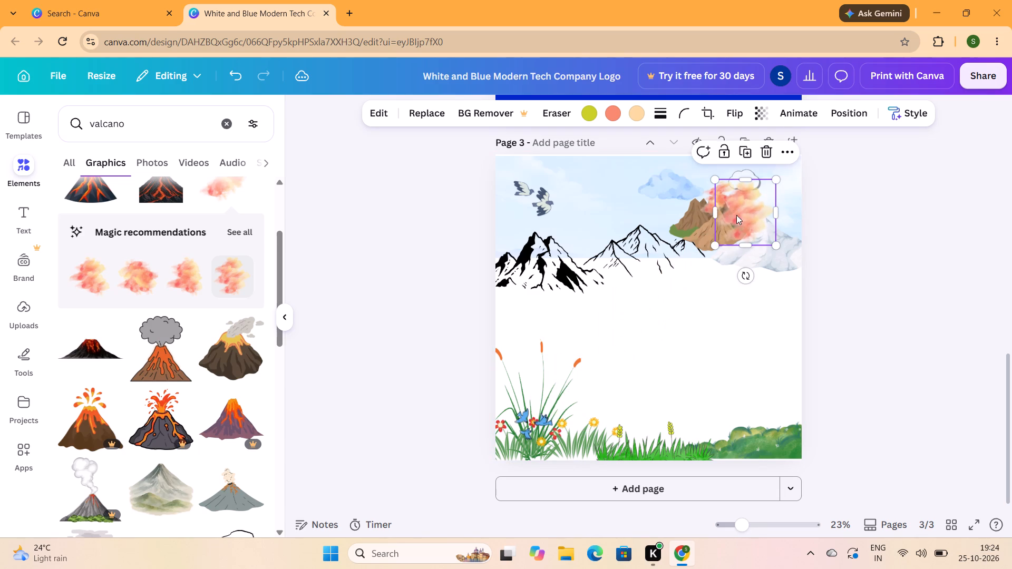
drag(777, 176, 736, 211)
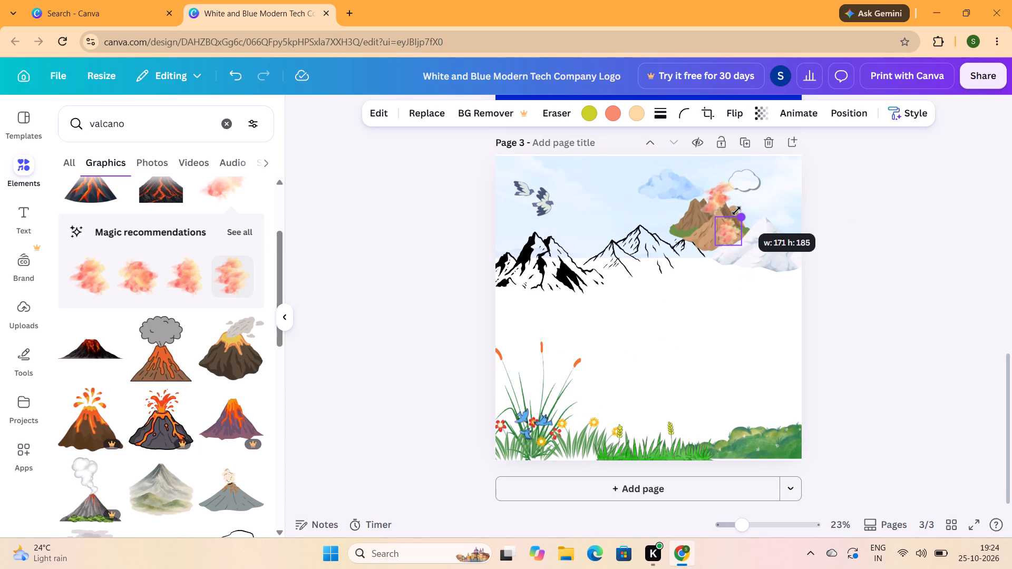
drag(736, 211, 737, 210)
drag(722, 237, 719, 234)
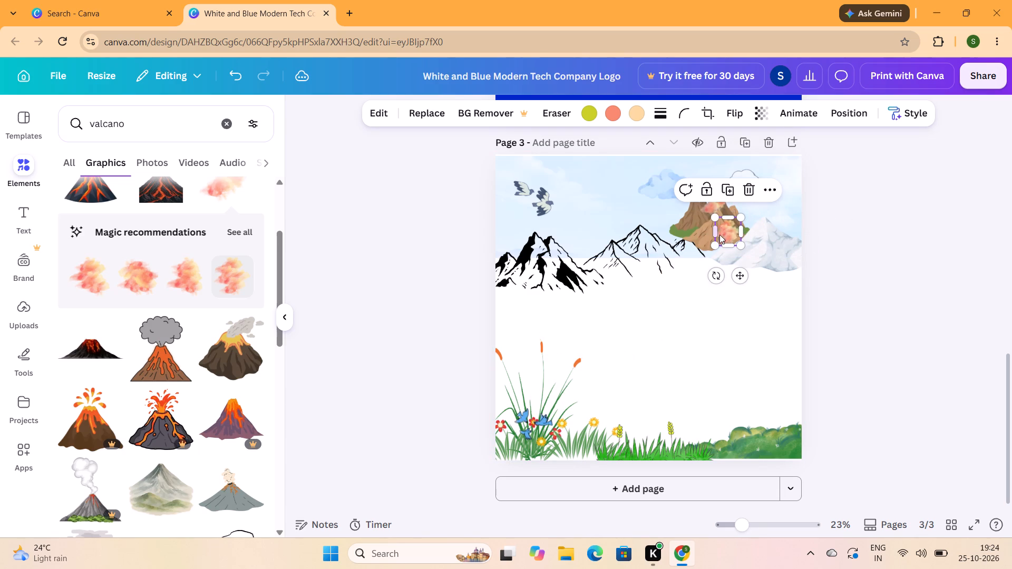
drag(719, 234, 688, 202)
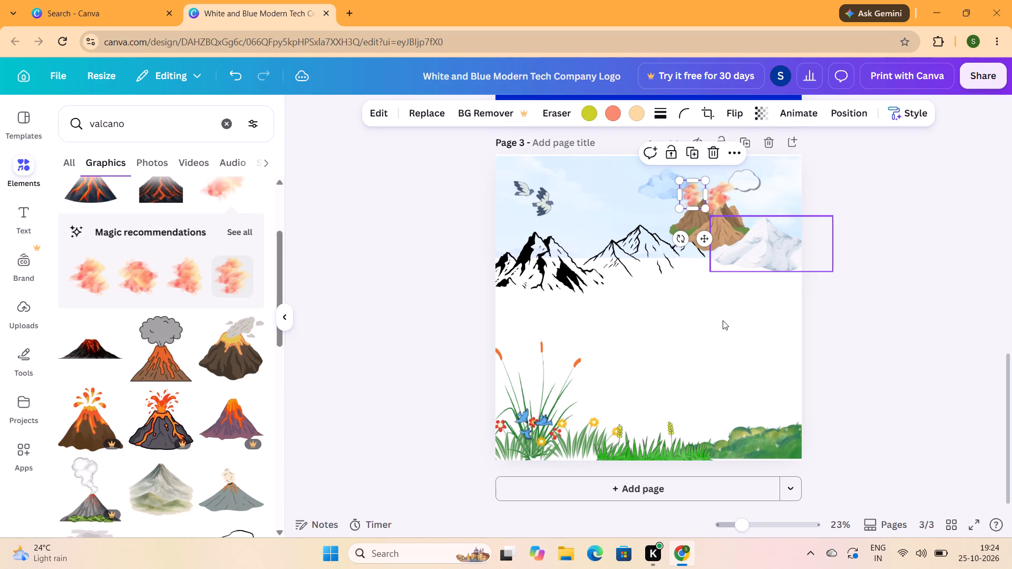
click(723, 320)
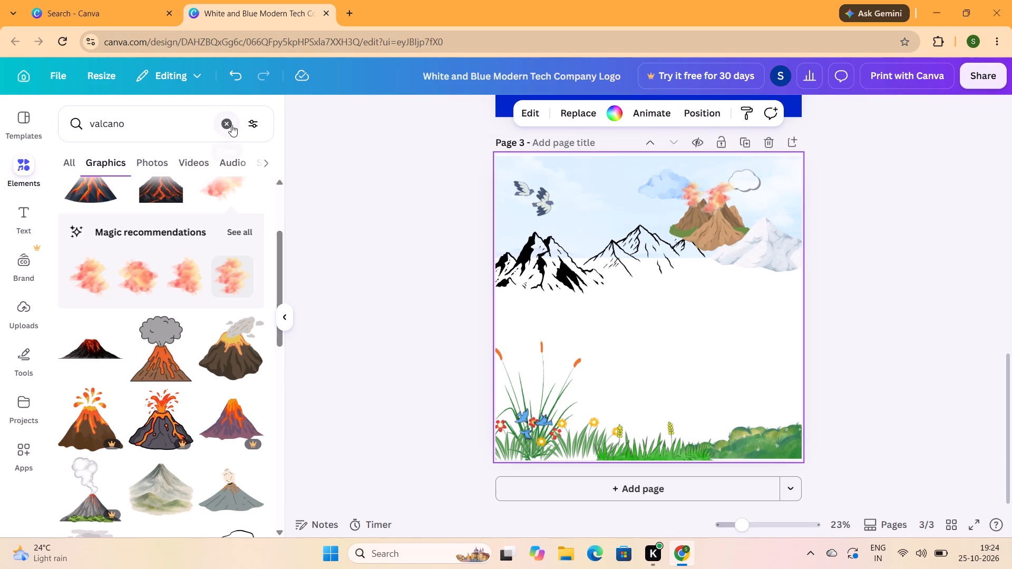
Find the red mushroom cluster photo under "mushroom outline", shrink it to about a sixth of the page width, and place it over the bush's right end.
click(227, 124)
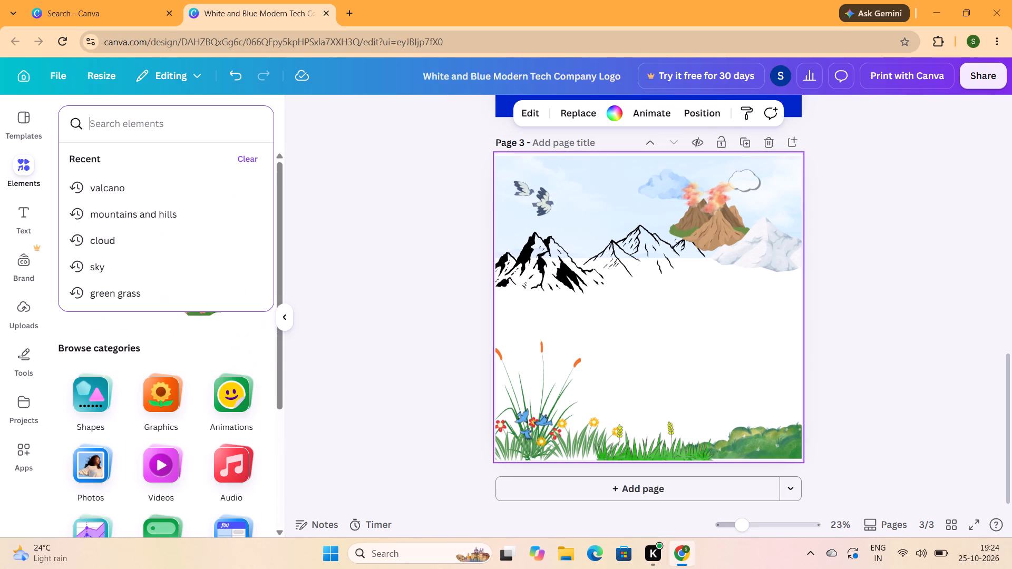
key(m)
key(u)
text(shr)
text(oo)
key(m)
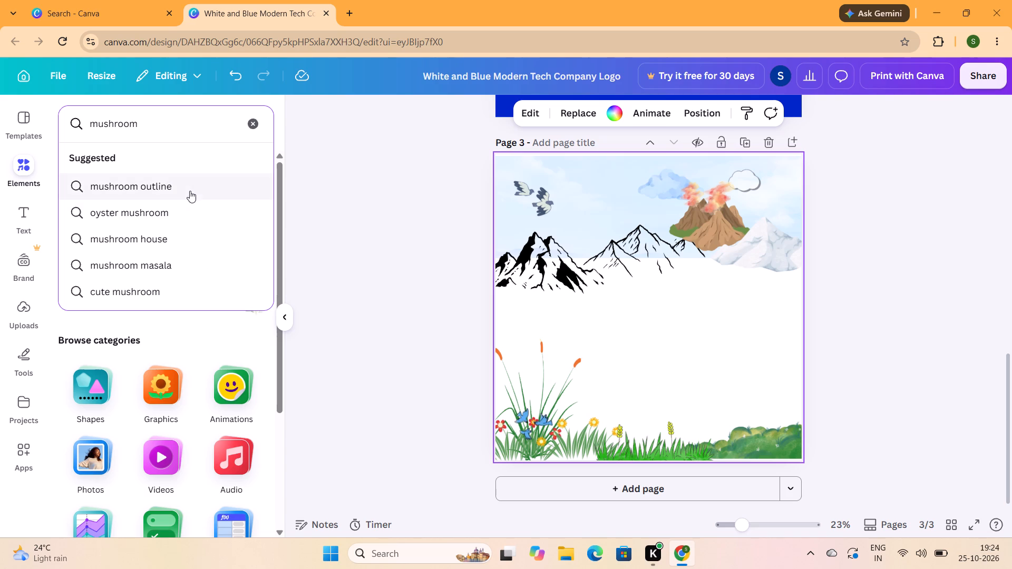
click(198, 188)
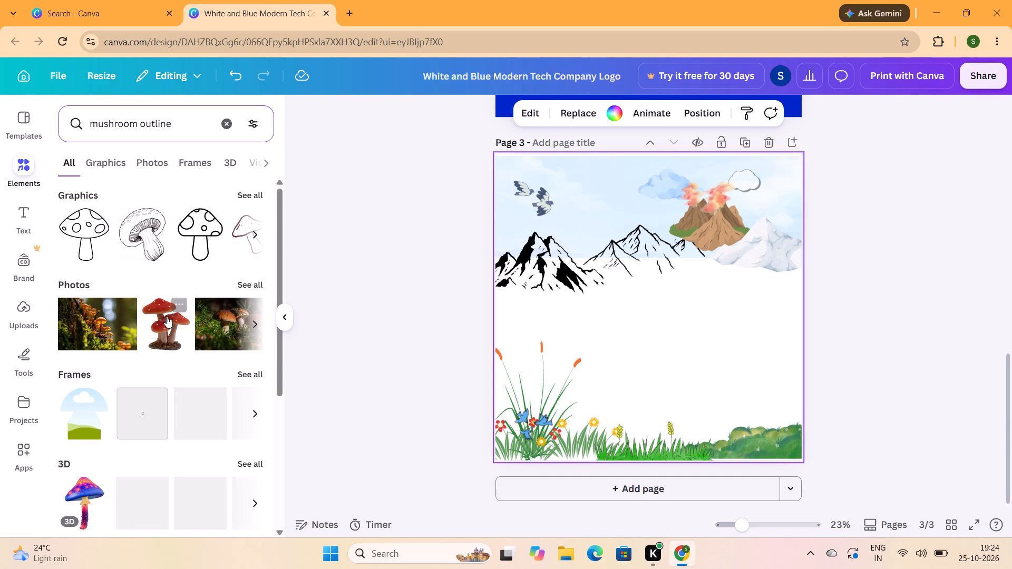
click(164, 337)
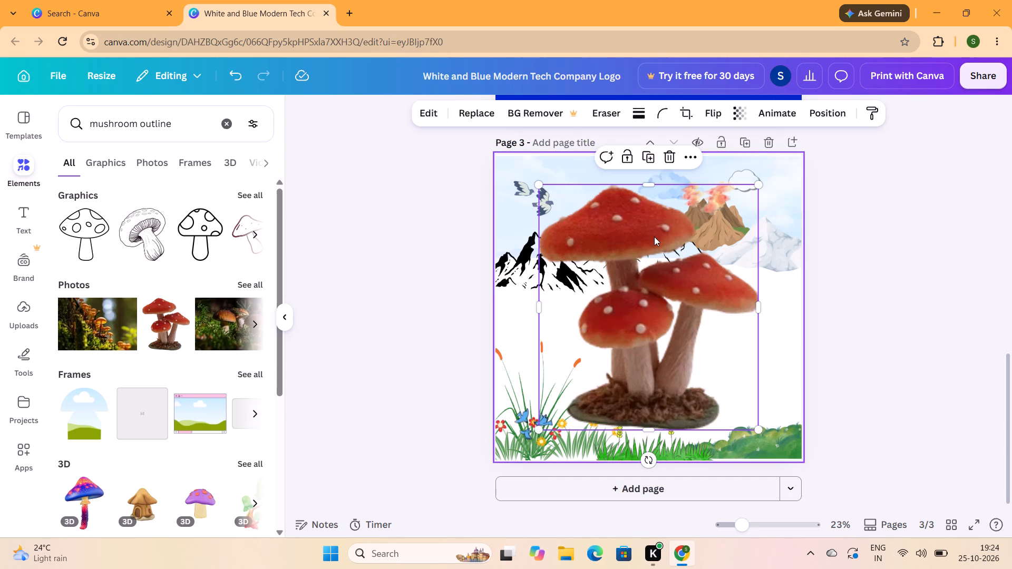
drag(758, 182, 696, 266)
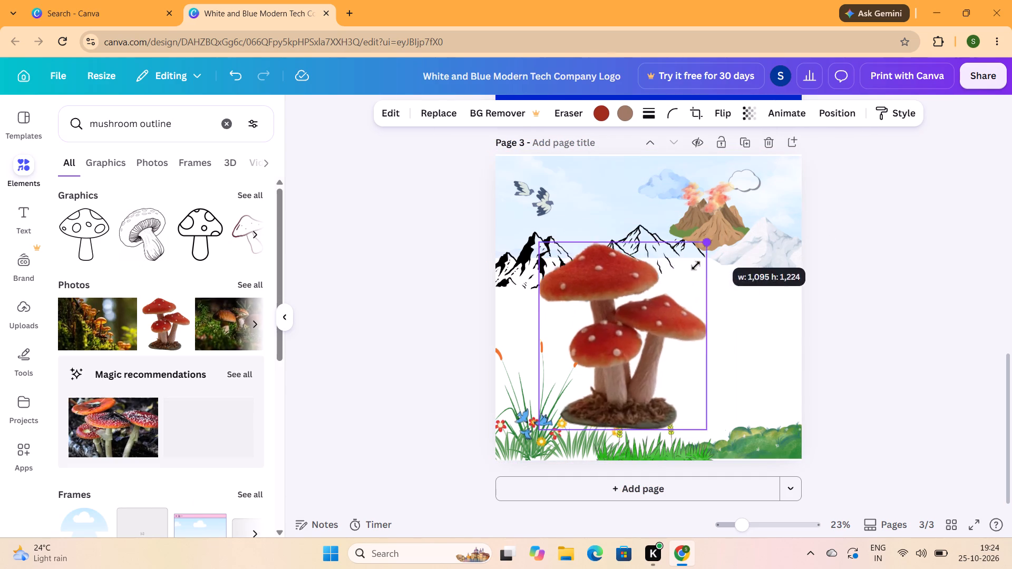
drag(696, 266, 593, 377)
drag(562, 415, 773, 437)
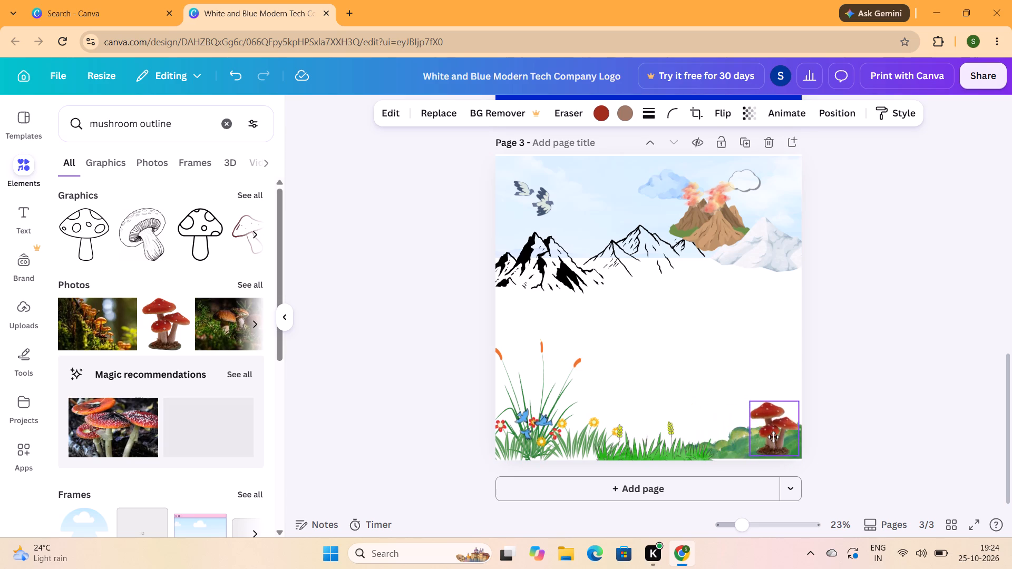
drag(773, 437, 770, 435)
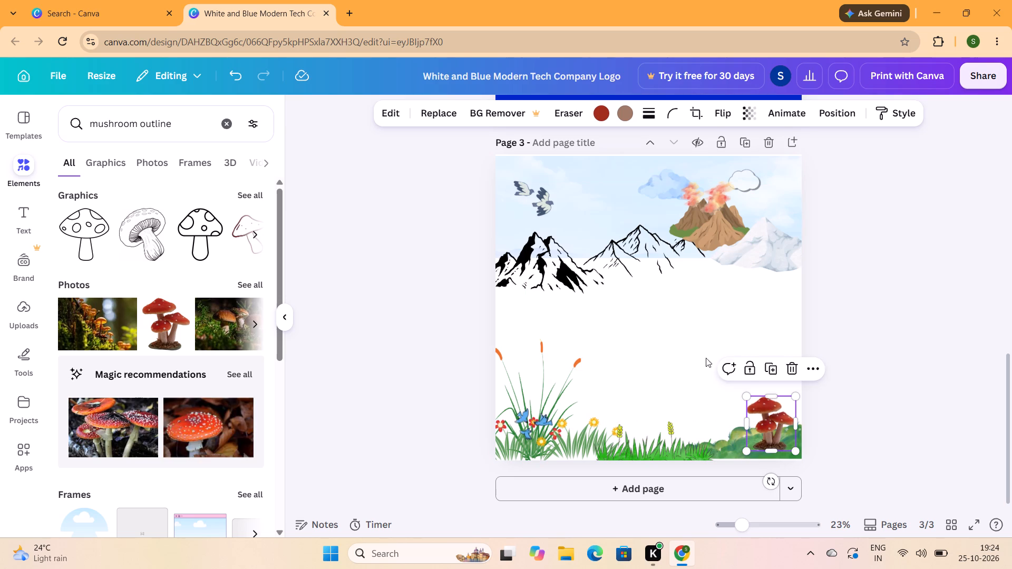
click(674, 335)
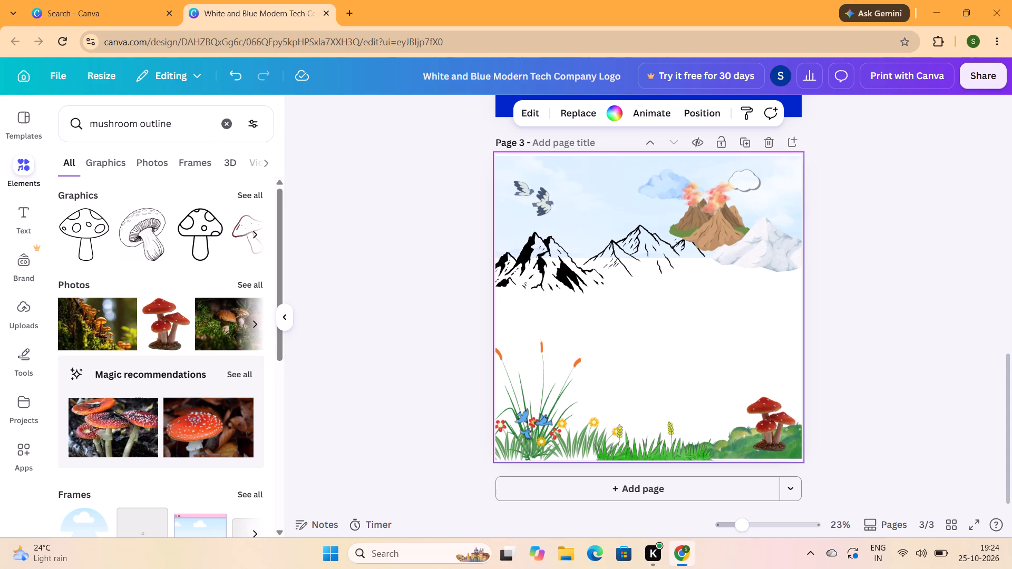
Search the elements for "mushroom house", limit the results to graphics, and look through them for a suitable house.
drag(183, 124, 162, 126)
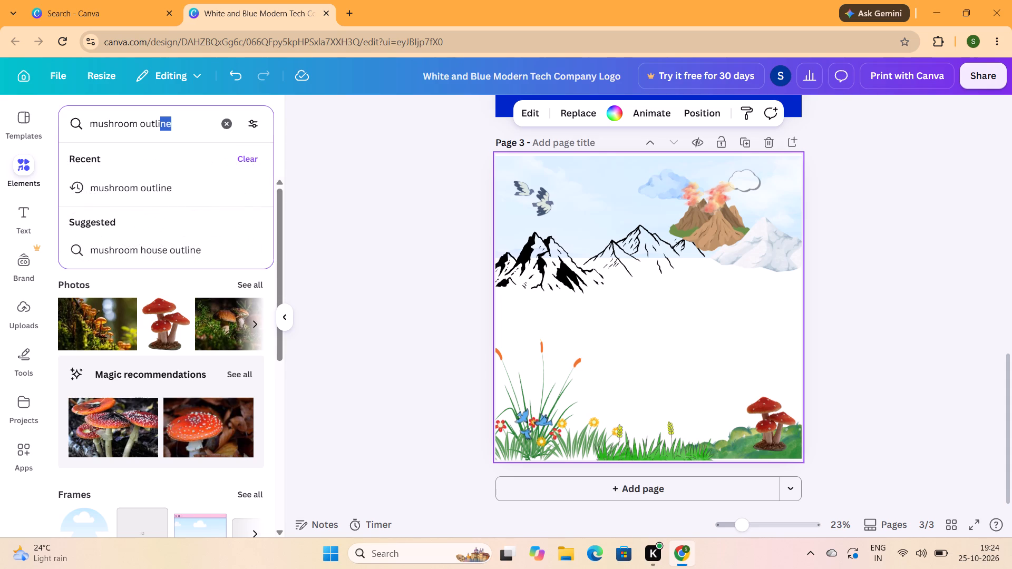
drag(162, 126, 142, 125)
key(BackSpace)
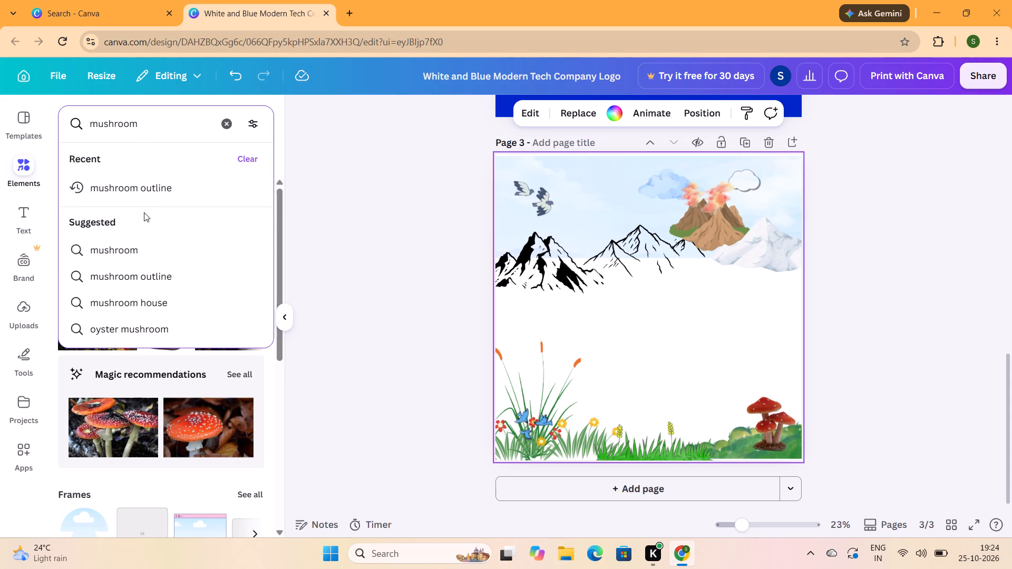
key(h)
key(o)
key(u)
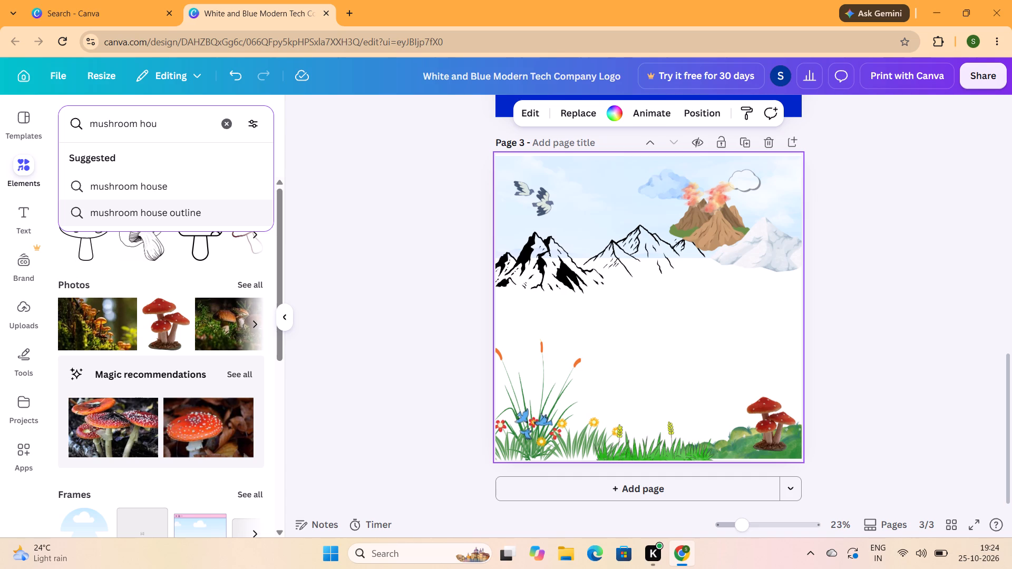
key(s)
key(e)
key(Return)
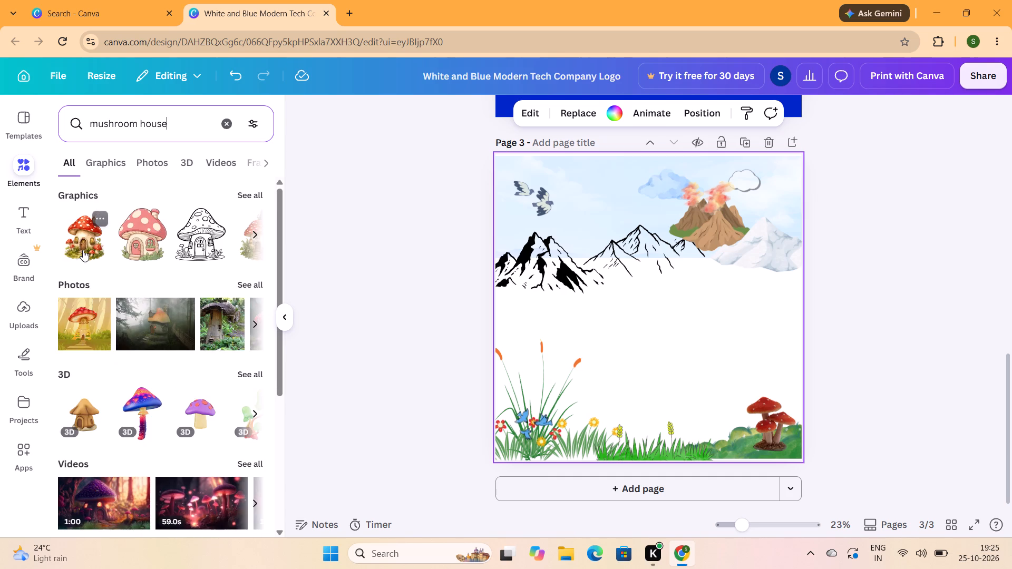
click(111, 162)
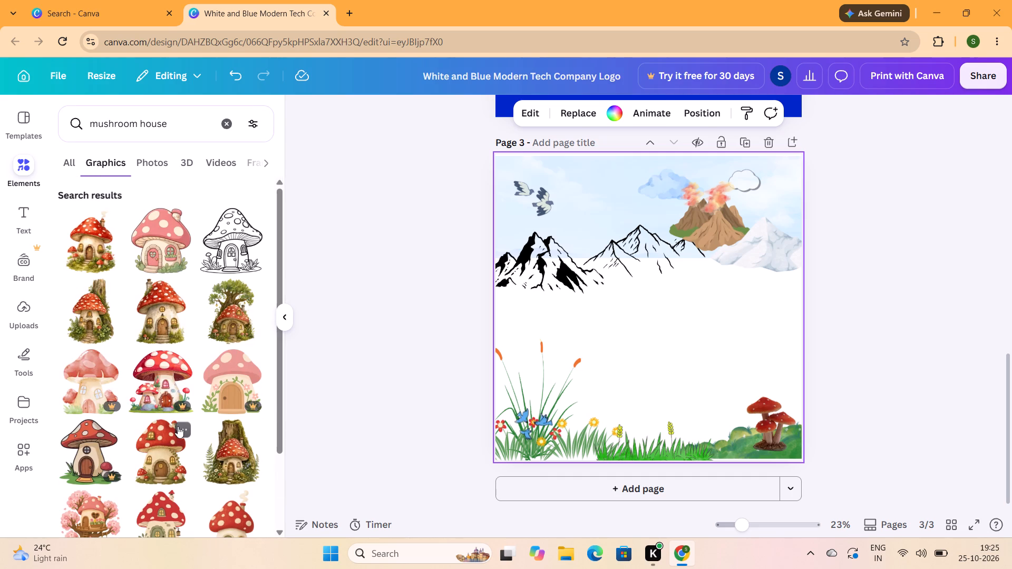
scroll(178, 426, down, 2)
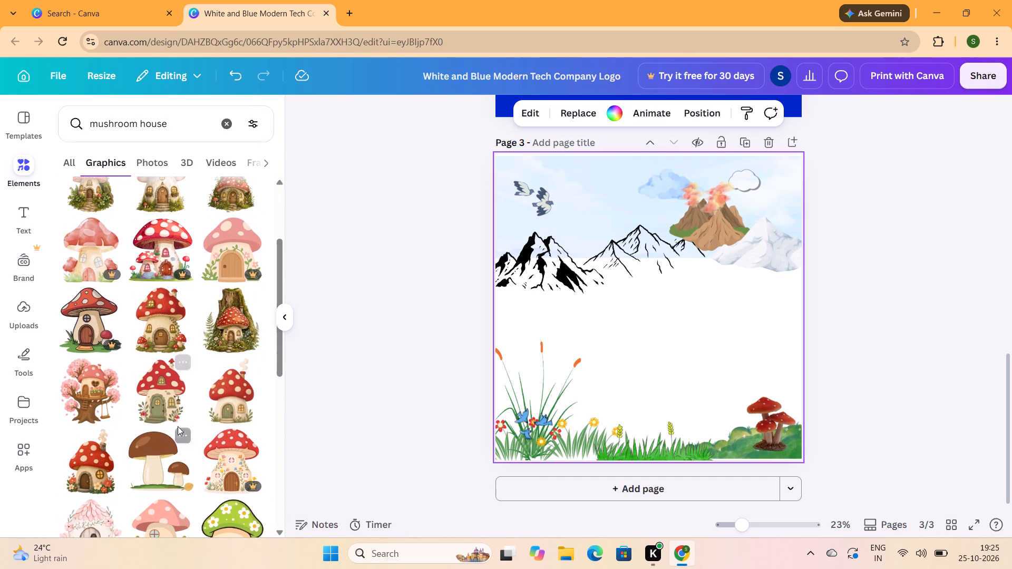
scroll(188, 425, down, 2)
scroll(188, 426, up, 2)
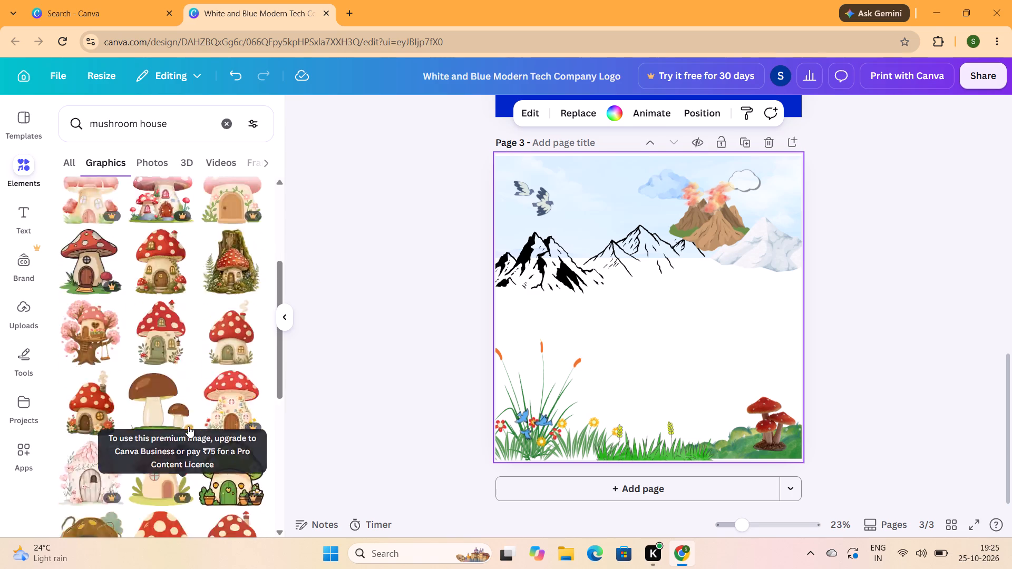
scroll(188, 426, up, 1)
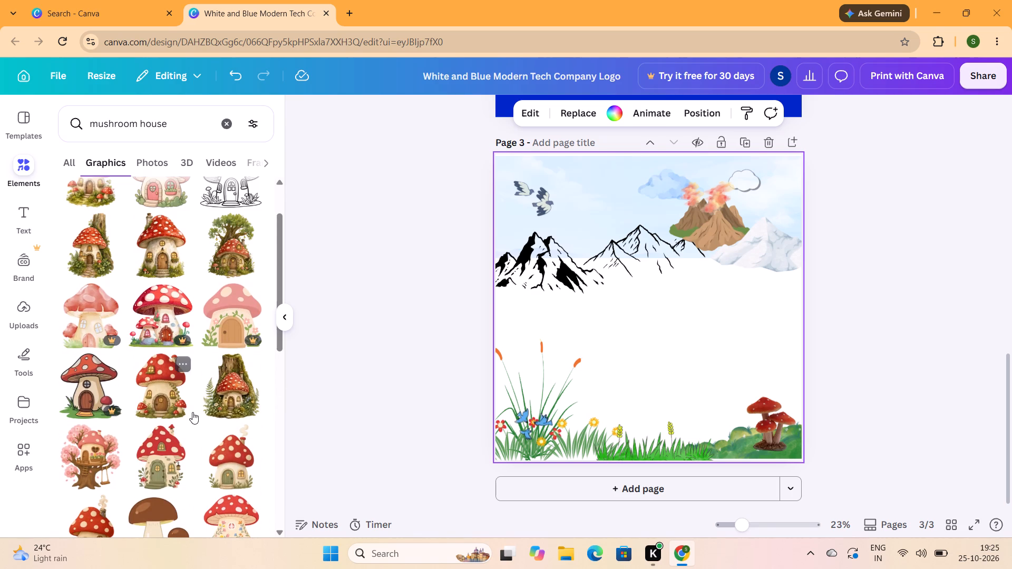
scroll(192, 412, up, 2)
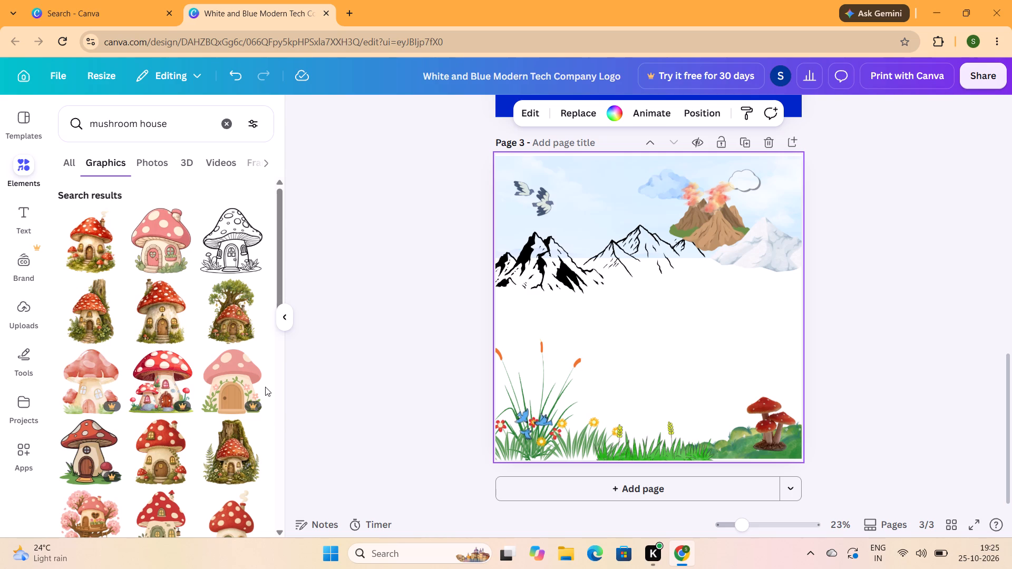
Add the pink spotted mushroom house graphic, shrink it to about a fifth of the page width, and place it just left of the red mushrooms.
click(152, 258)
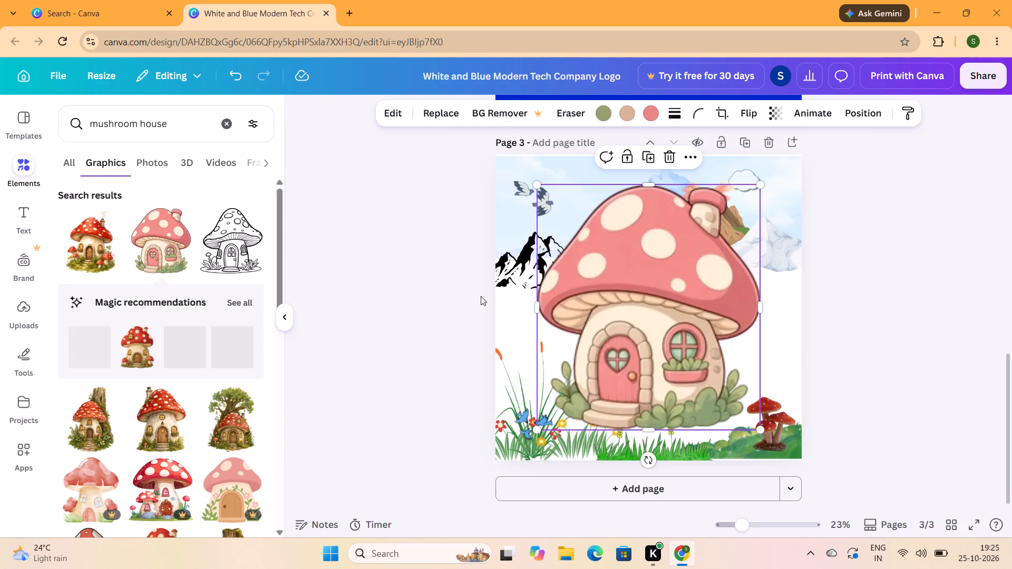
drag(760, 185, 760, 185)
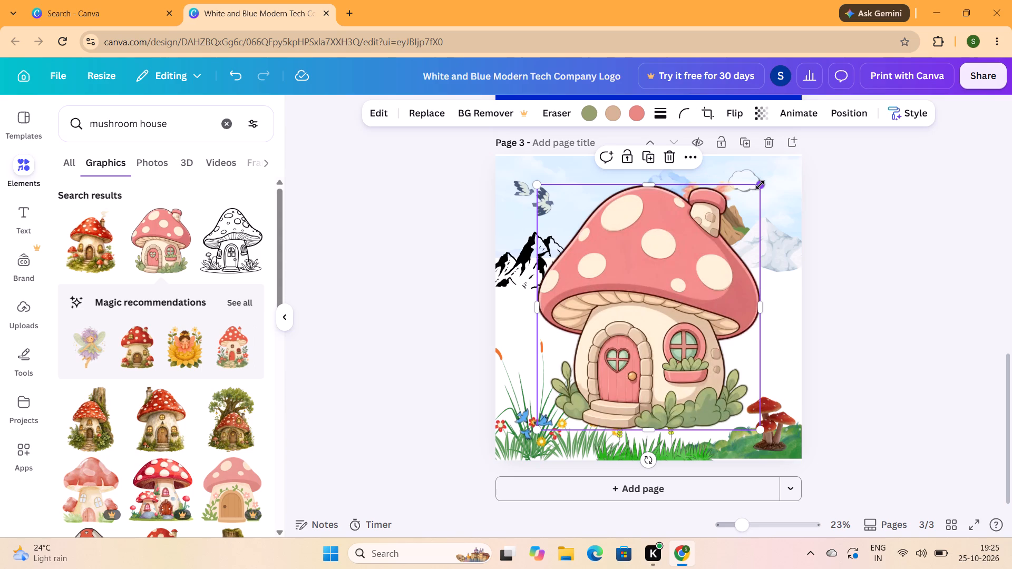
drag(760, 185, 706, 379)
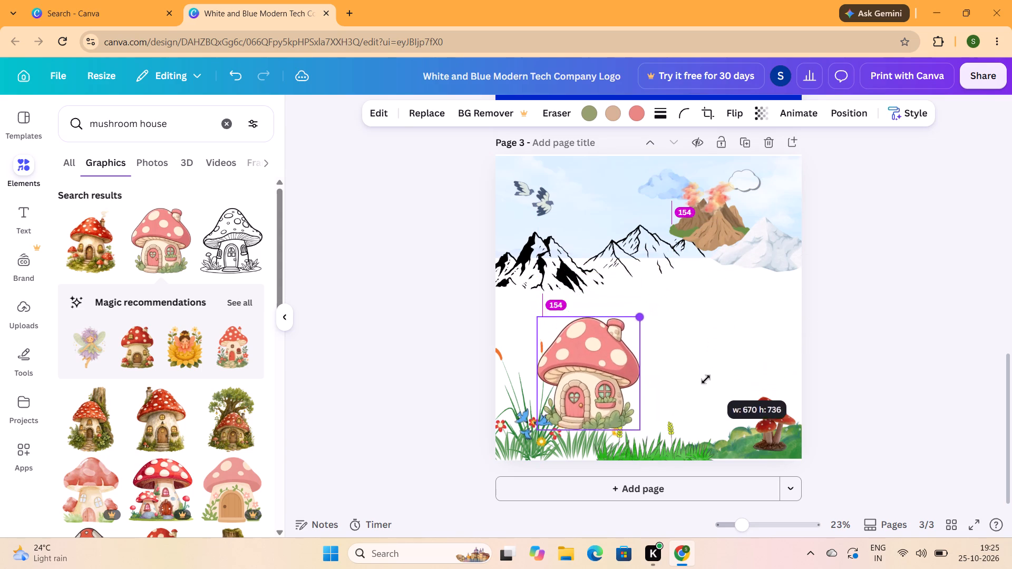
drag(706, 379, 692, 408)
drag(568, 379, 643, 410)
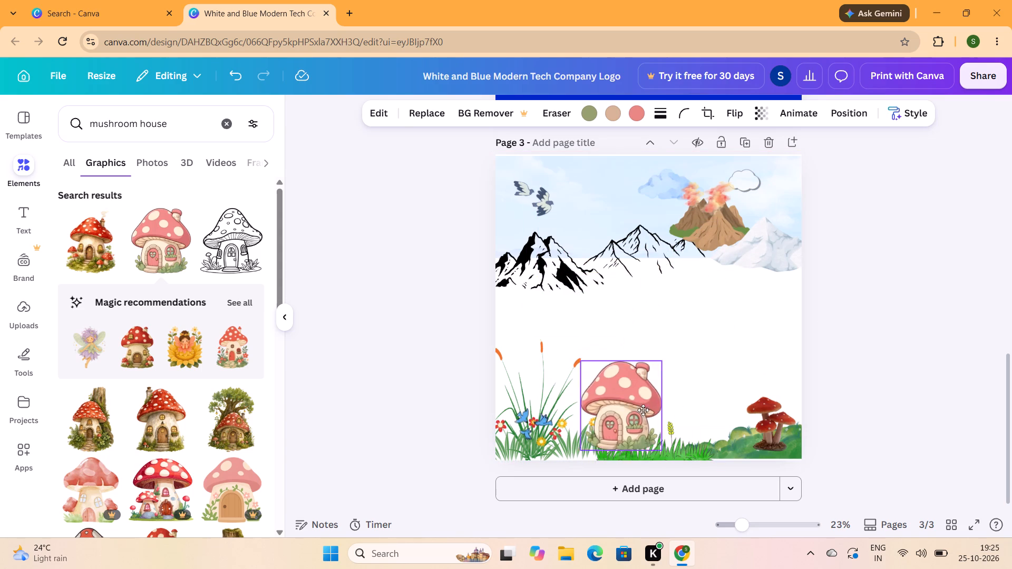
drag(643, 410, 702, 404)
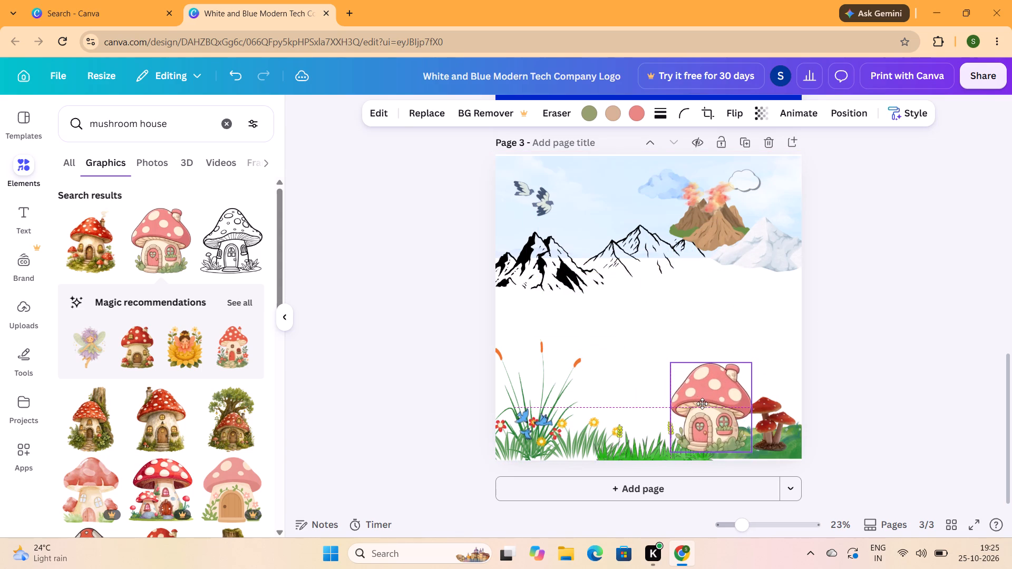
drag(702, 404, 698, 397)
drag(752, 354, 751, 355)
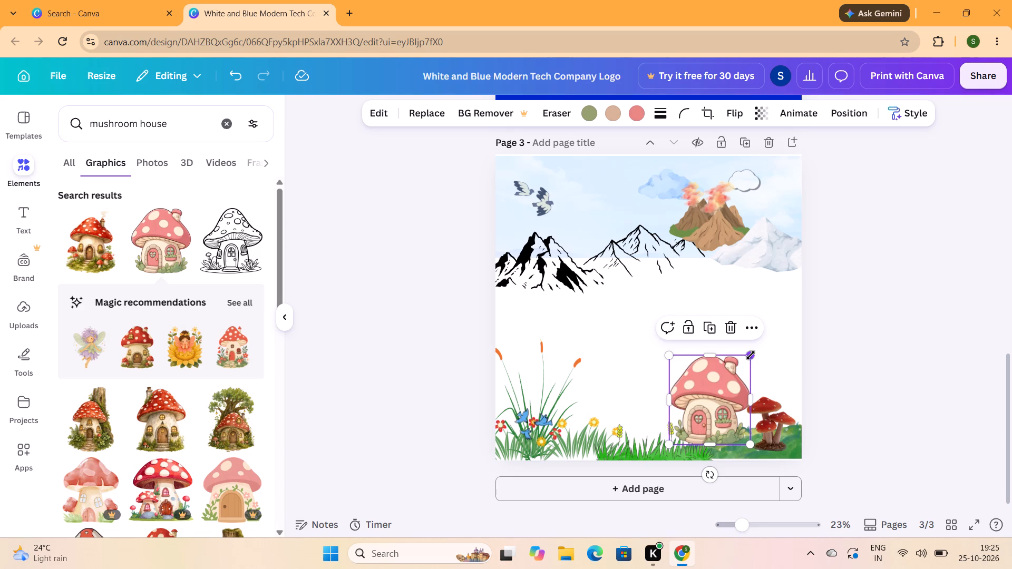
drag(751, 355, 732, 370)
drag(708, 404, 708, 410)
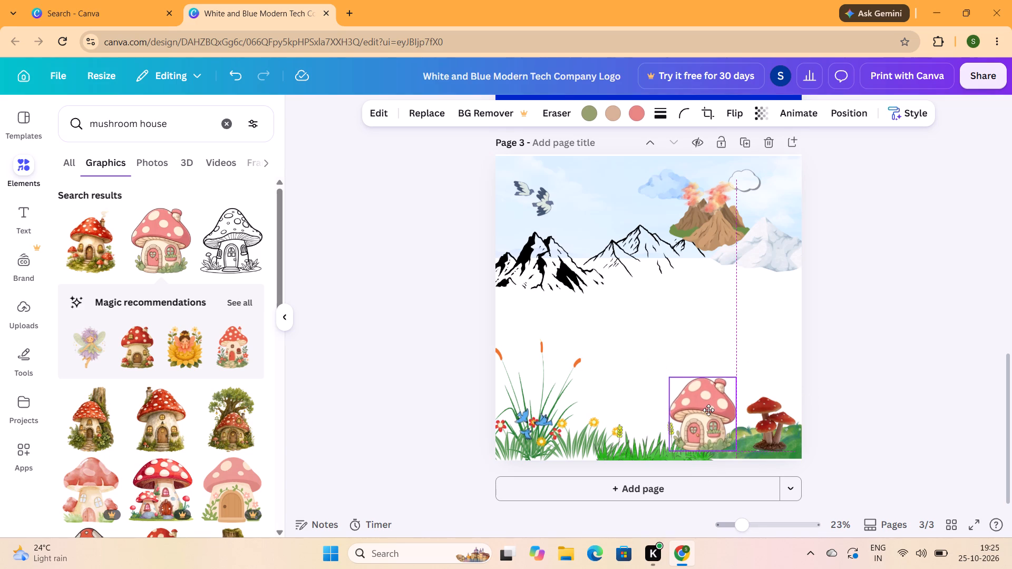
drag(708, 410, 710, 415)
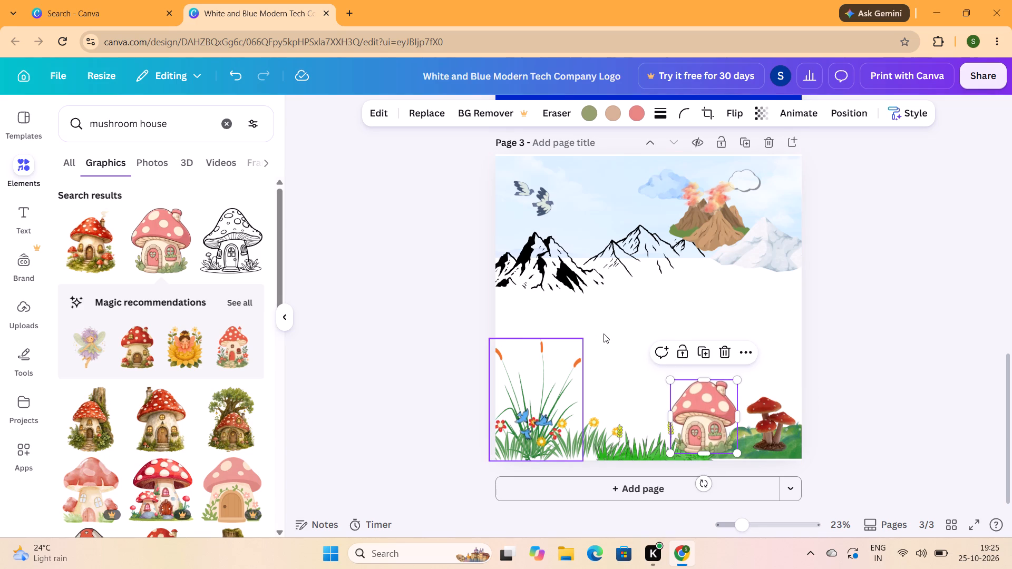
click(604, 333)
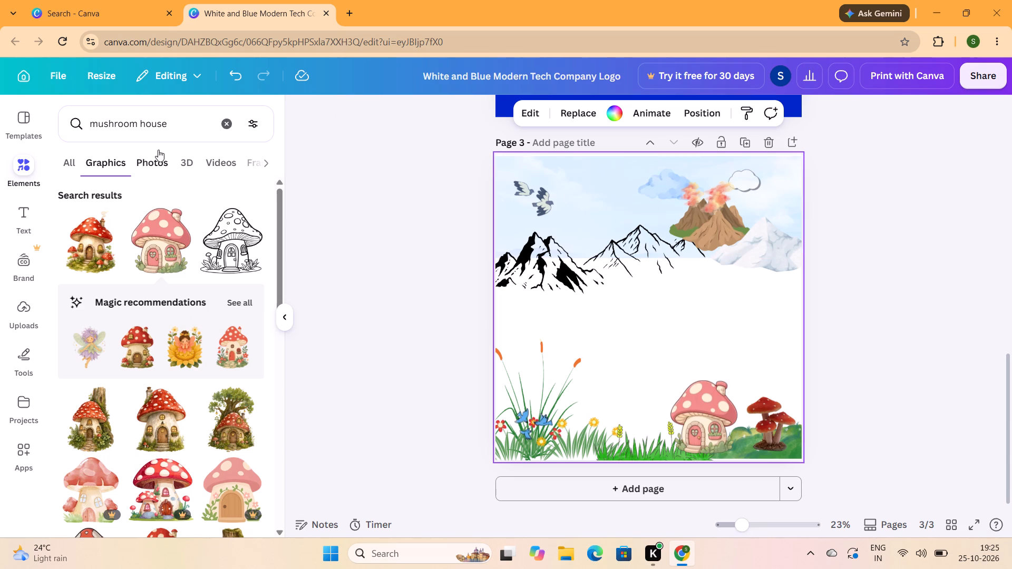
Replace the element search with one for "coconut trees".
click(224, 127)
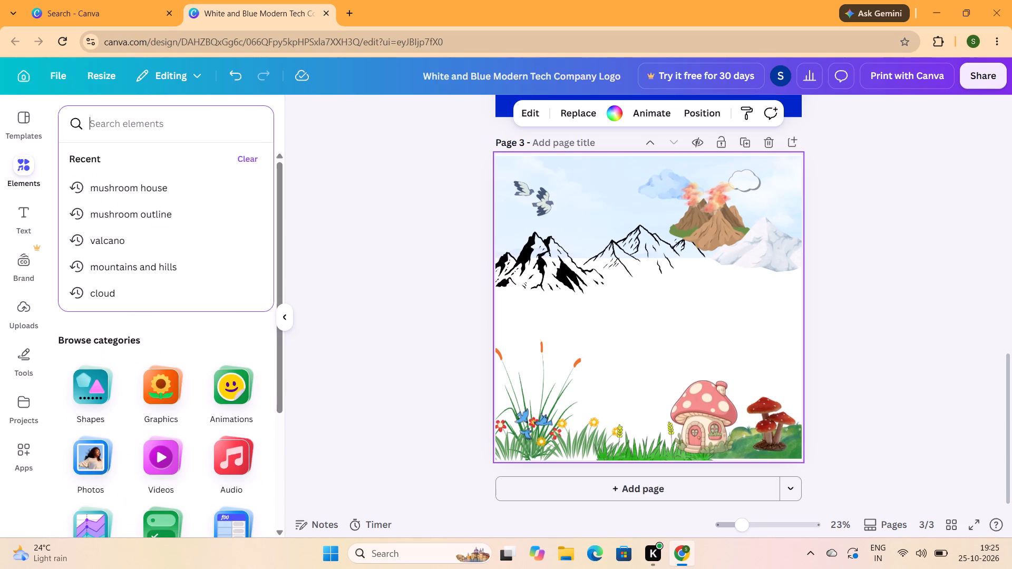
key(c)
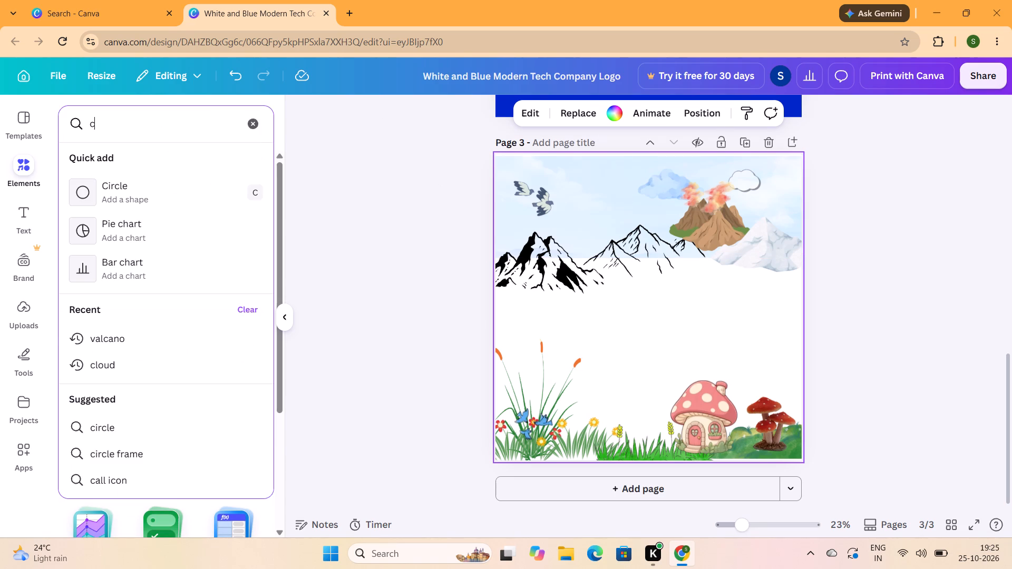
text(oc)
key(o)
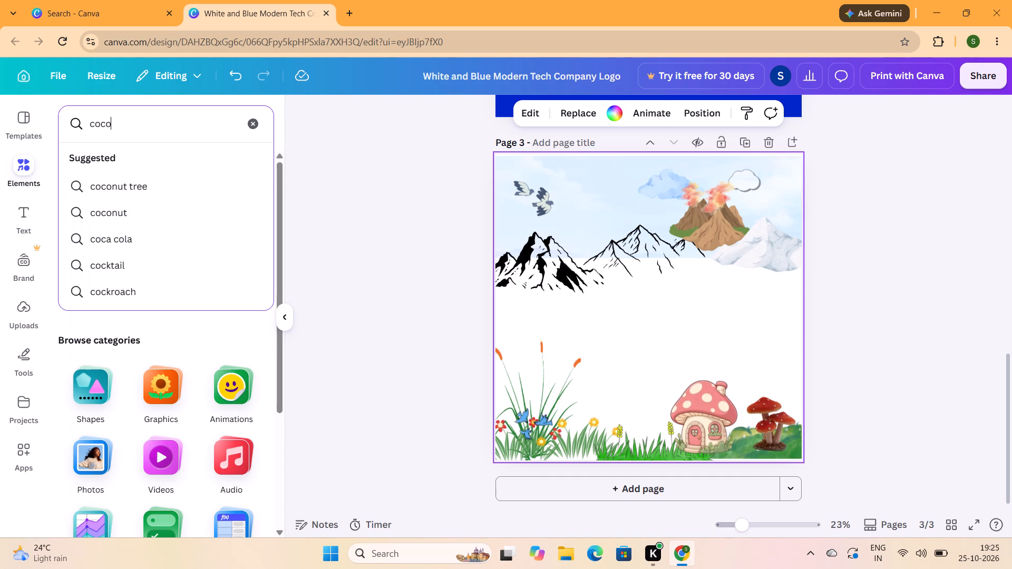
key(n)
text(ut)
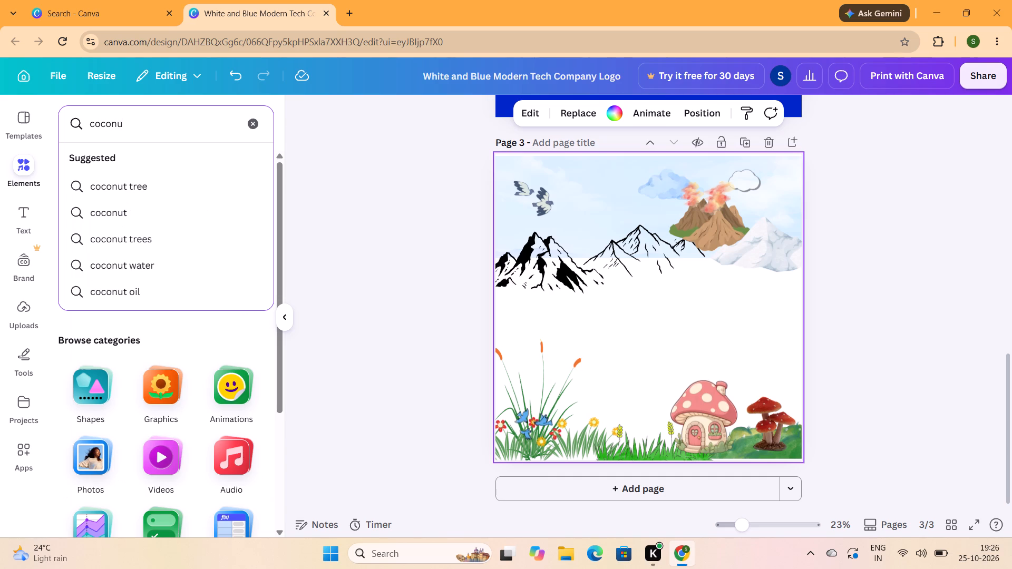
click(220, 204)
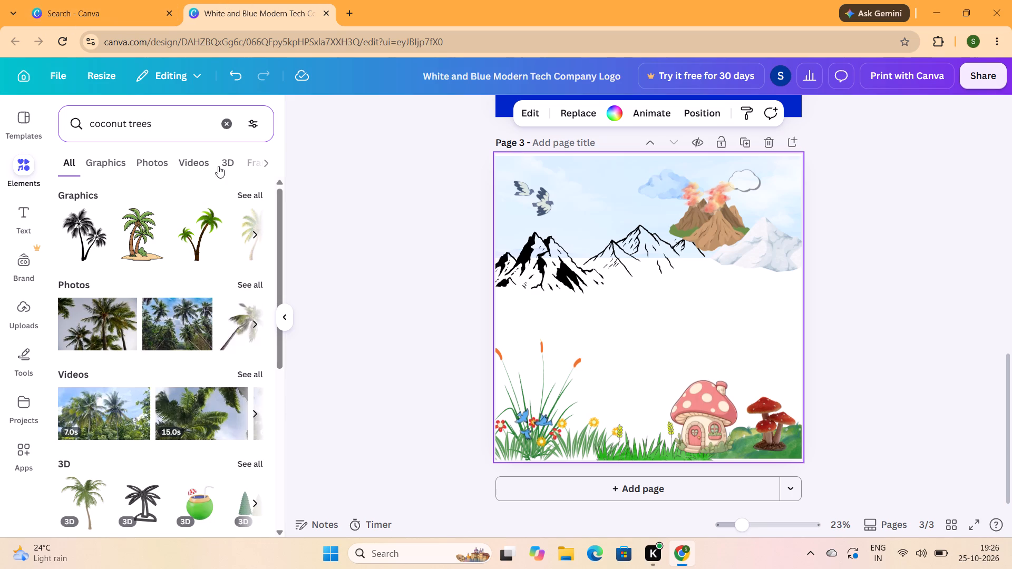
Add the black double palm graphic, shrink it to just under a quarter of the page width, and place it between the mushroom house and red mushrooms.
click(83, 240)
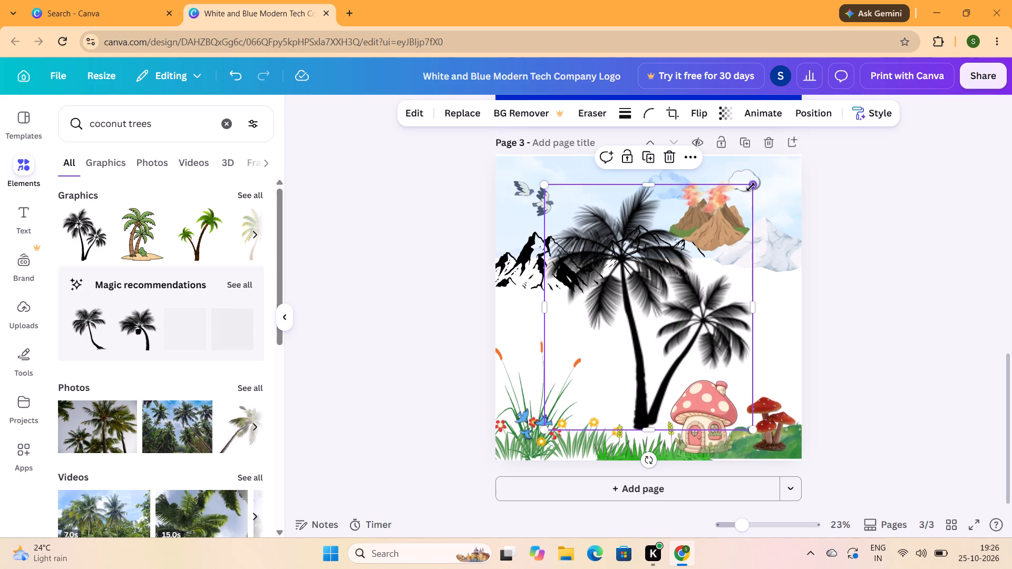
drag(751, 187, 693, 251)
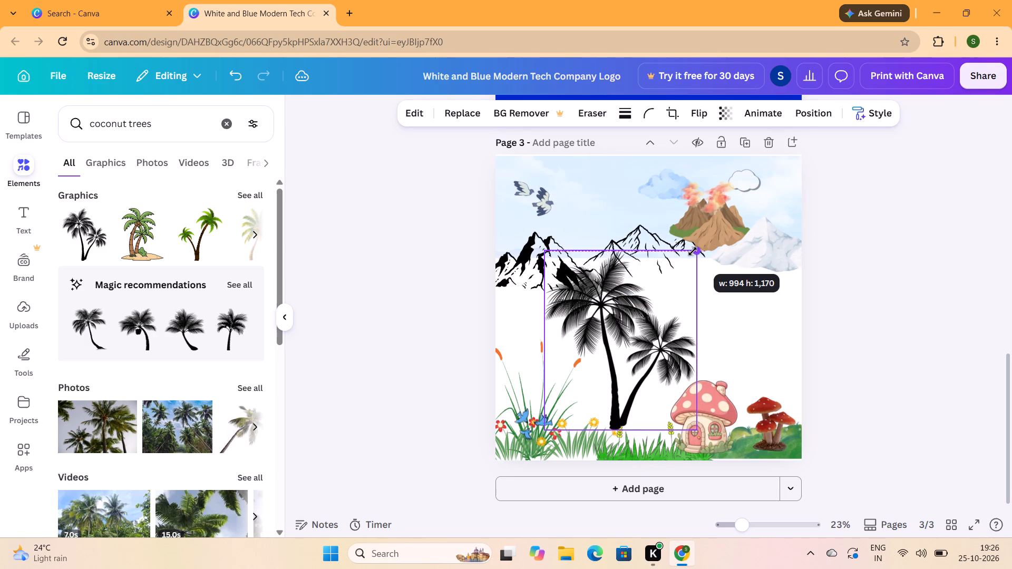
drag(693, 251, 632, 349)
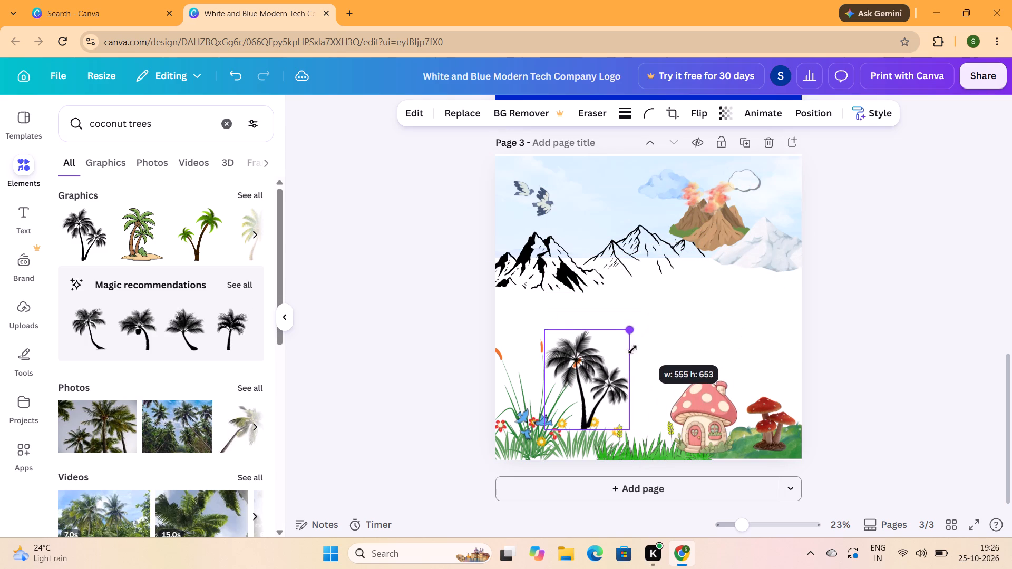
drag(632, 349, 625, 361)
drag(574, 414, 744, 419)
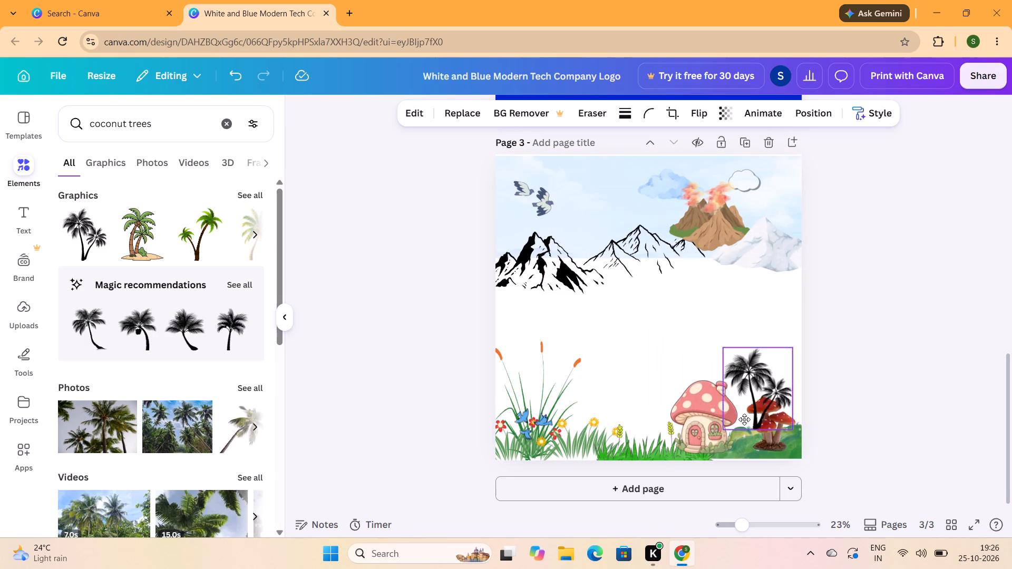
drag(744, 419, 736, 425)
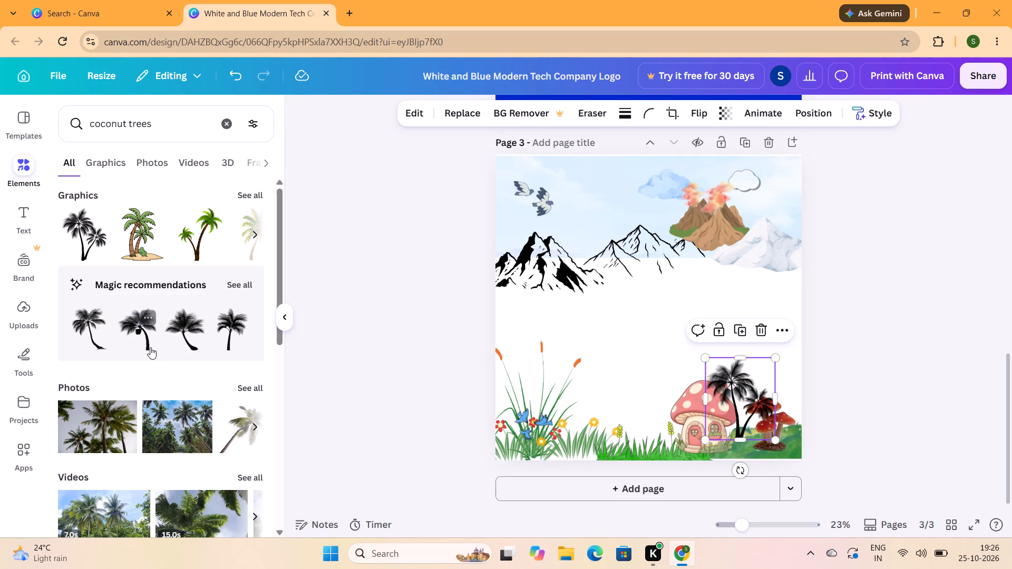
Add the recommended single leaning black palm, shrink it to about a fifth of the page width, and place it on the grass left of the mushroom house.
click(95, 339)
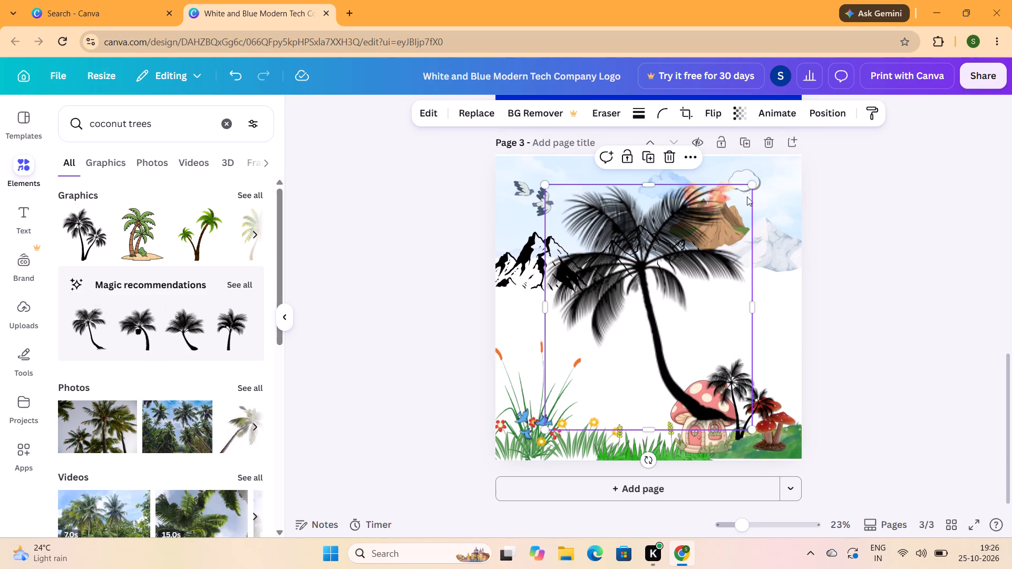
drag(752, 187, 608, 316)
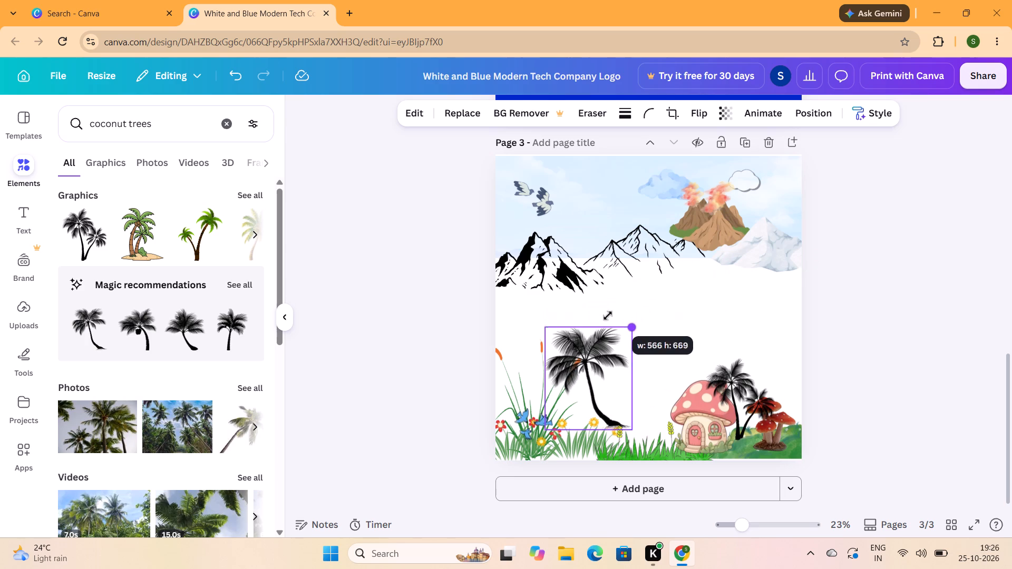
drag(608, 316, 569, 334)
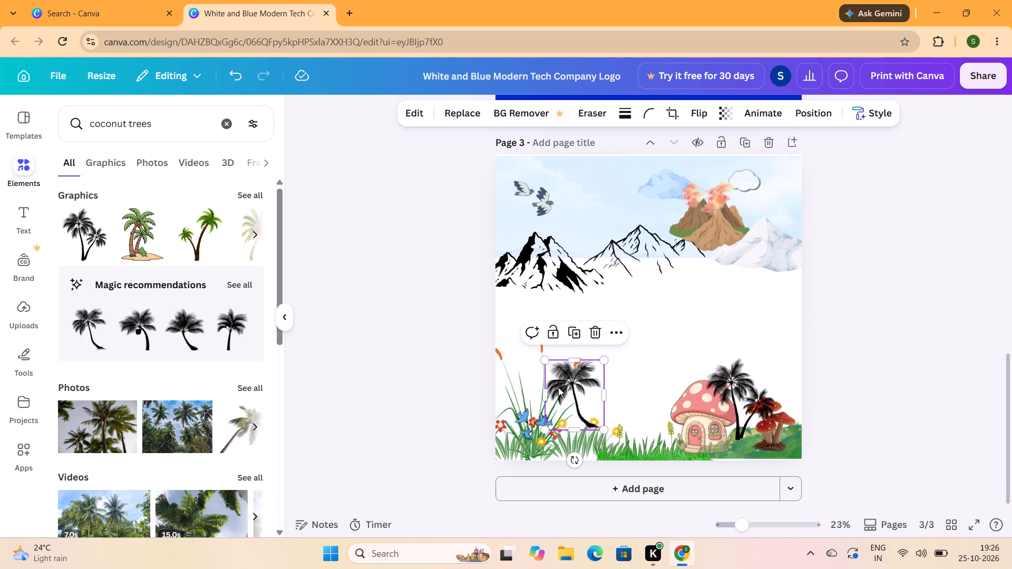
drag(575, 396, 626, 426)
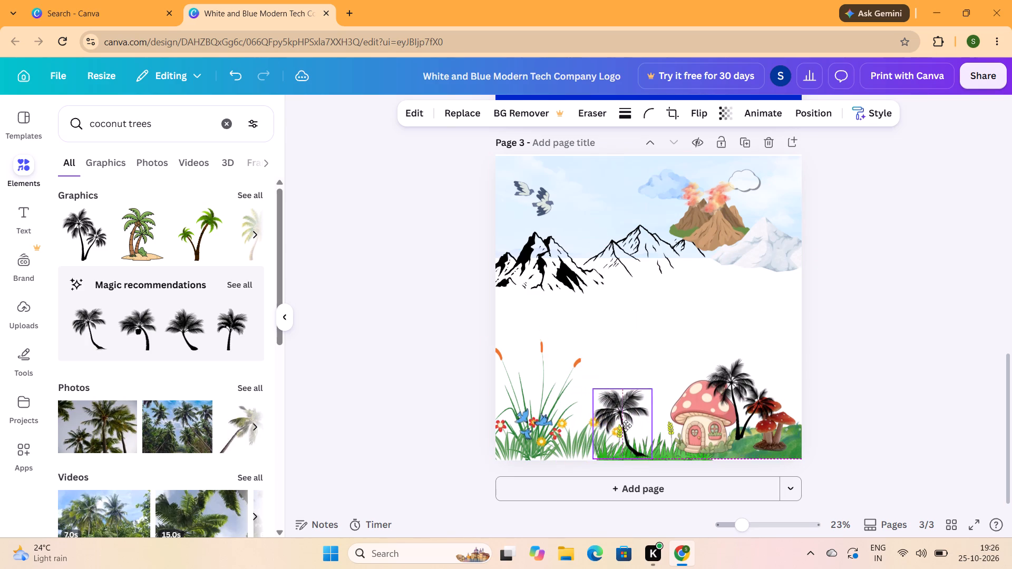
drag(626, 426, 649, 427)
click(715, 312)
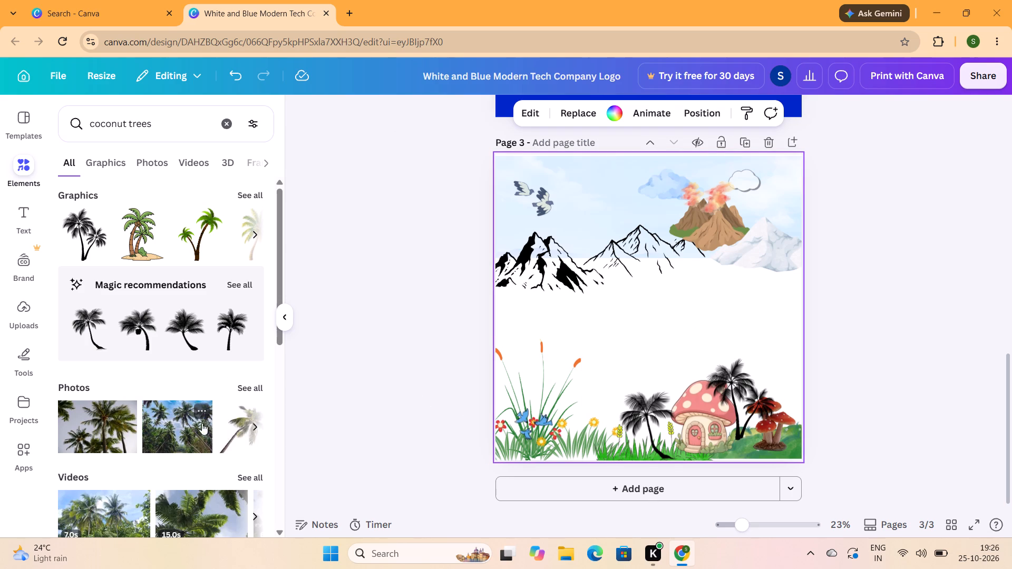
Add the green cartoon double palm on sand, shrink it to just under a quarter of the page width, and place it beside the flowers.
scroll(186, 430, down, 3)
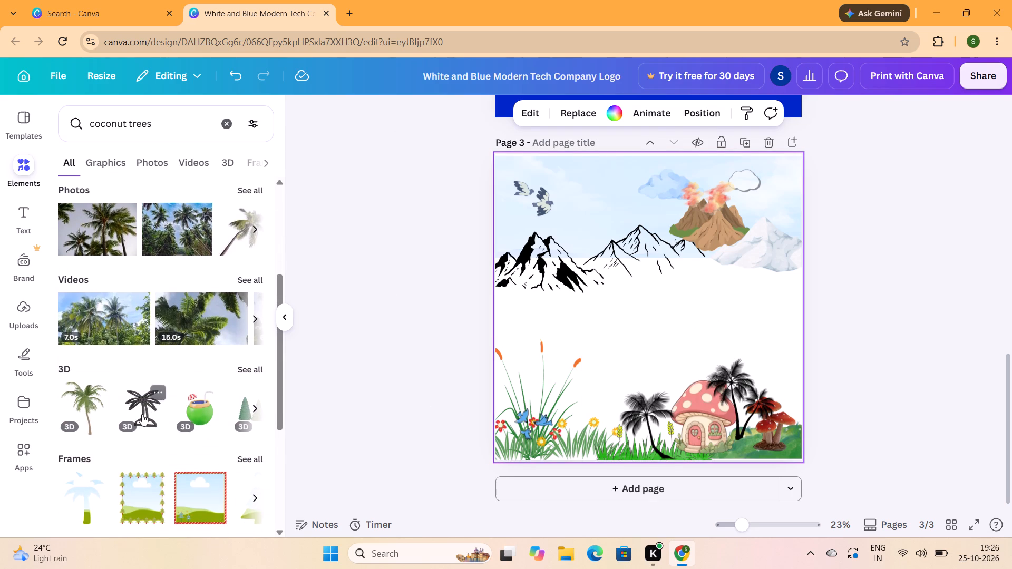
scroll(142, 414, down, 1)
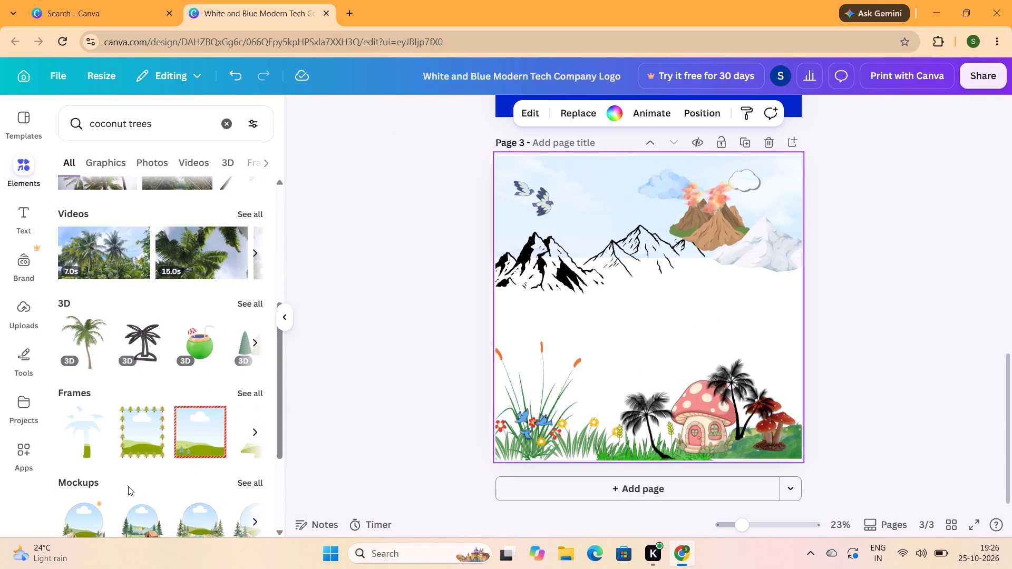
scroll(133, 479, up, 4)
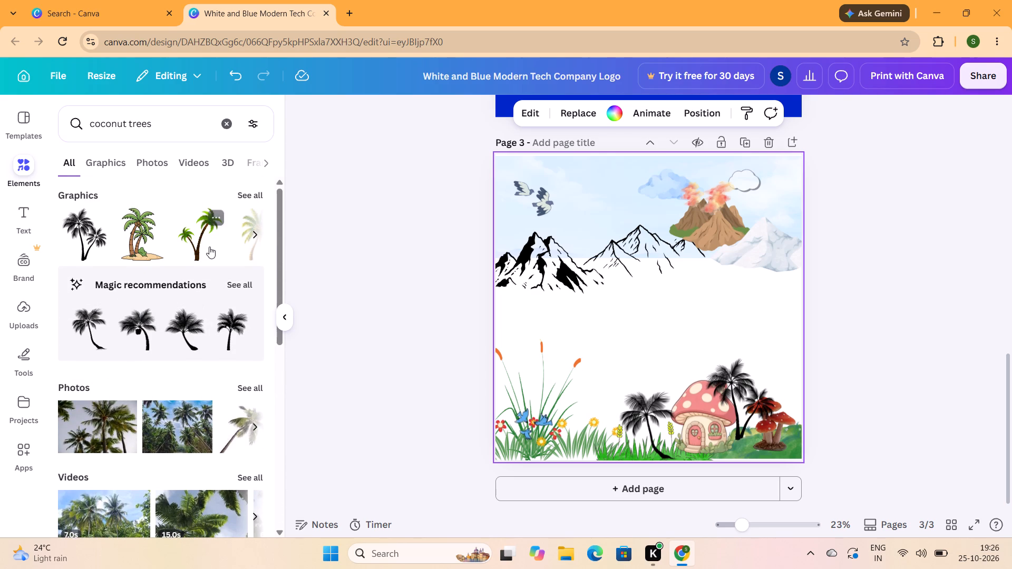
click(149, 248)
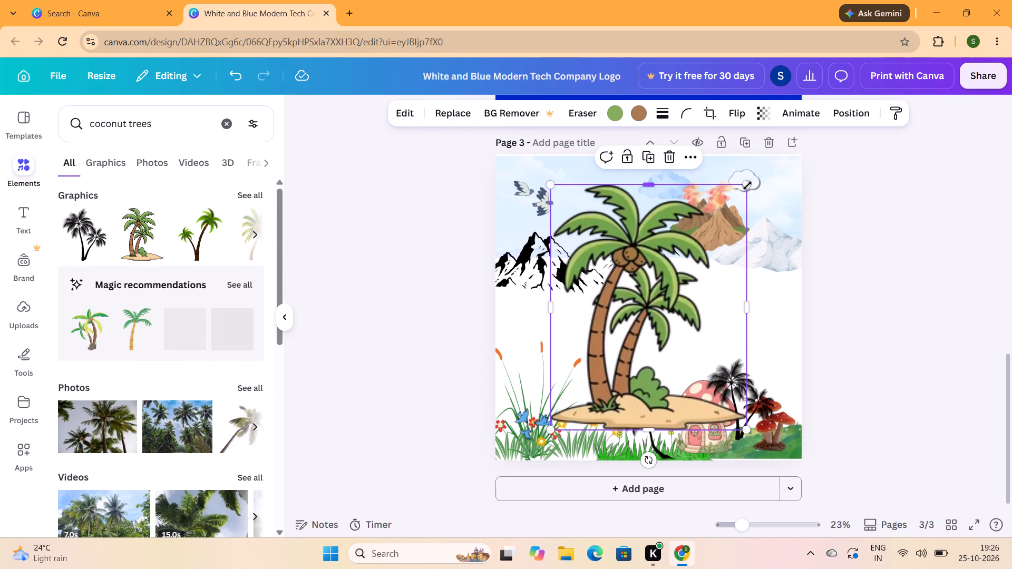
drag(750, 184, 626, 311)
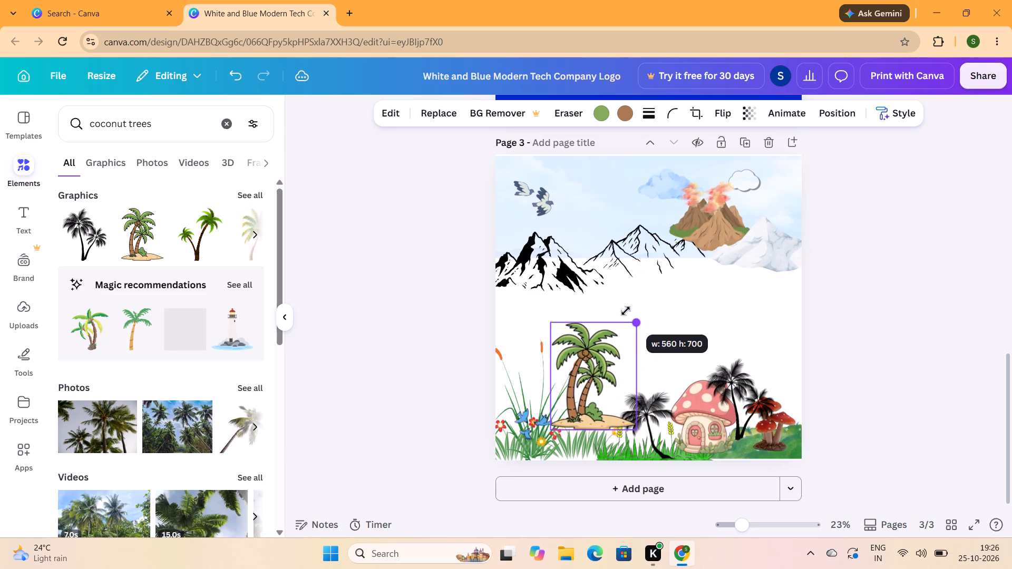
drag(626, 311, 625, 311)
drag(599, 385, 580, 414)
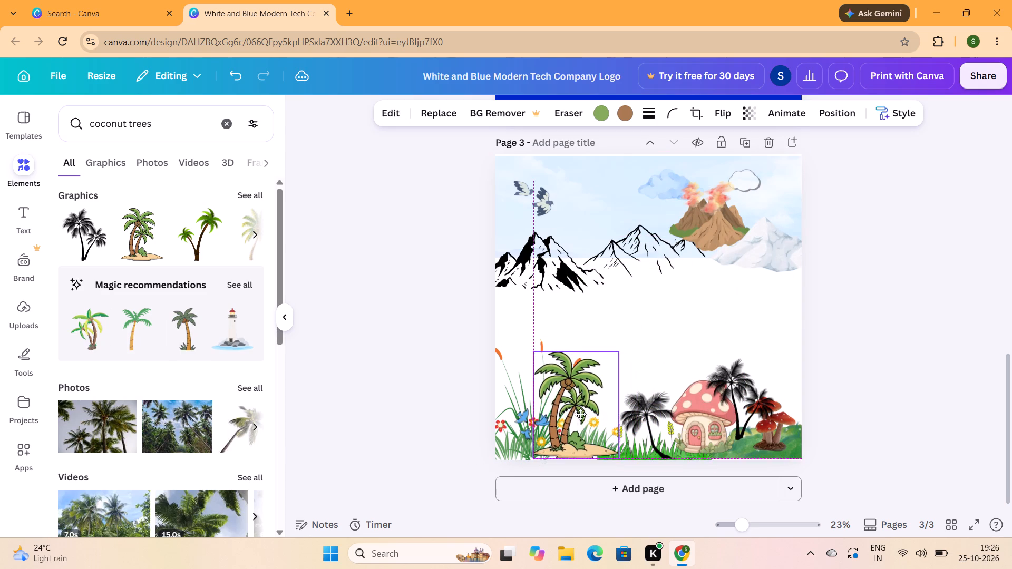
drag(580, 414, 581, 420)
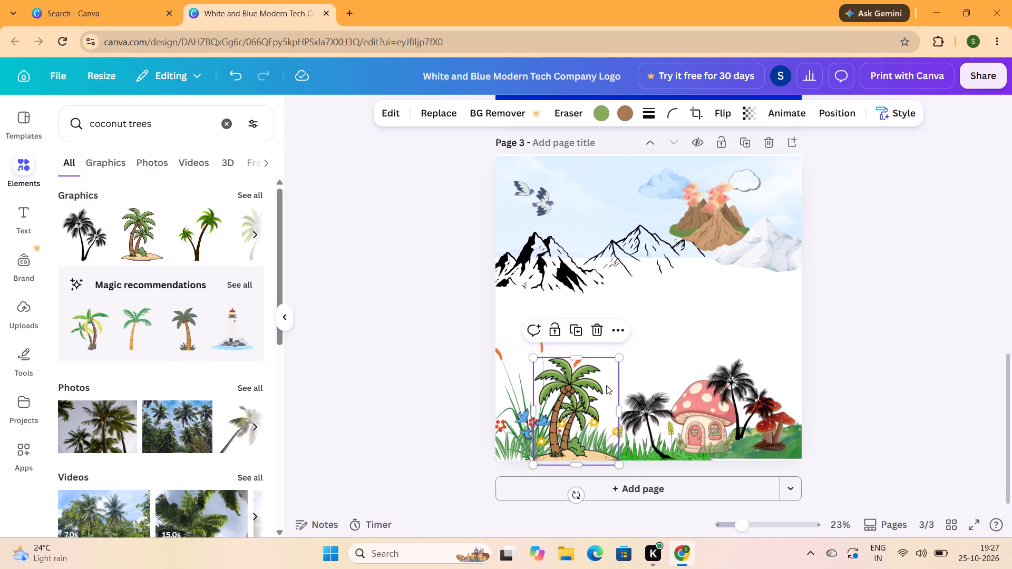
drag(618, 362, 609, 381)
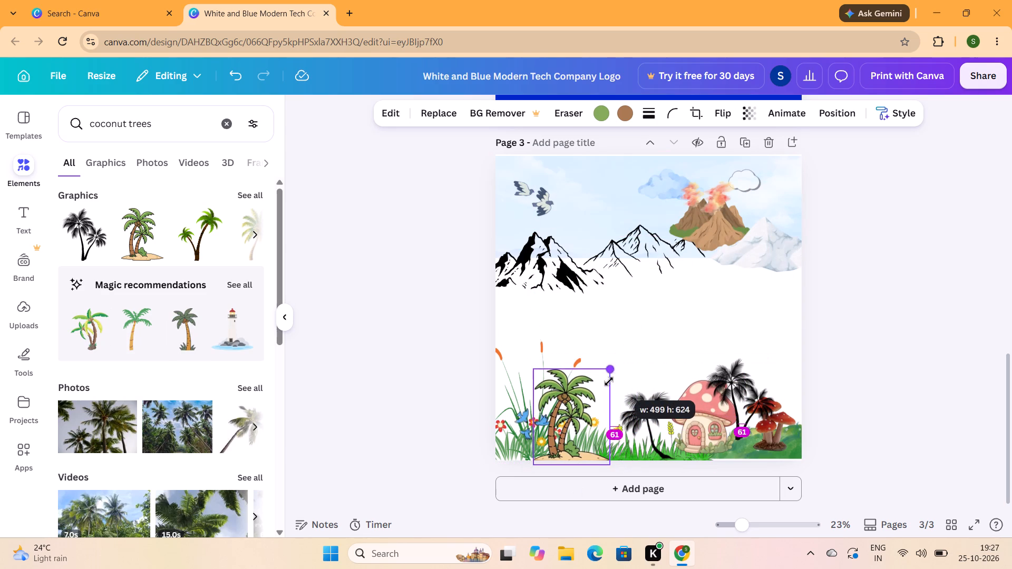
drag(609, 381, 608, 382)
drag(572, 429, 585, 427)
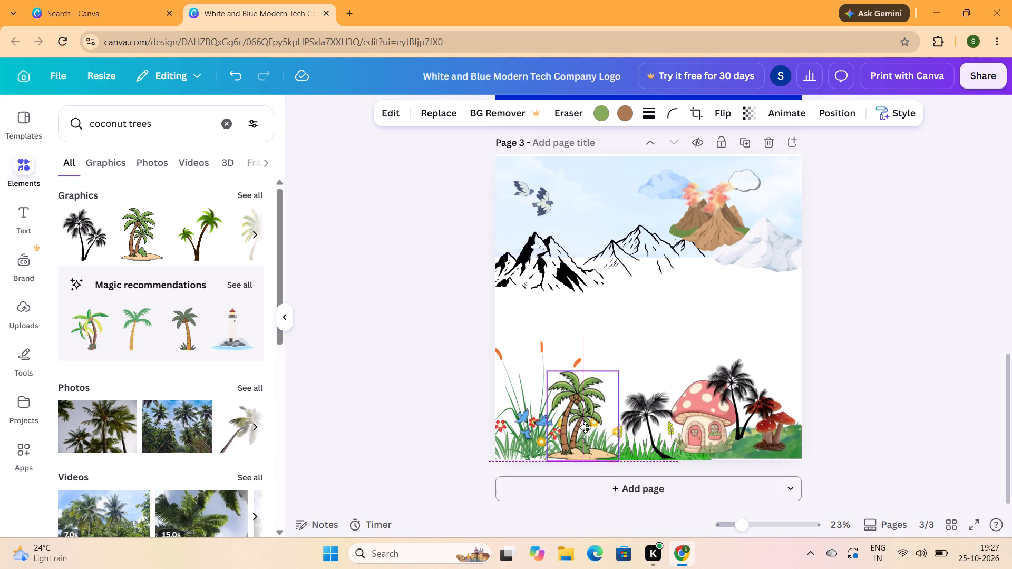
drag(585, 427, 579, 428)
click(723, 344)
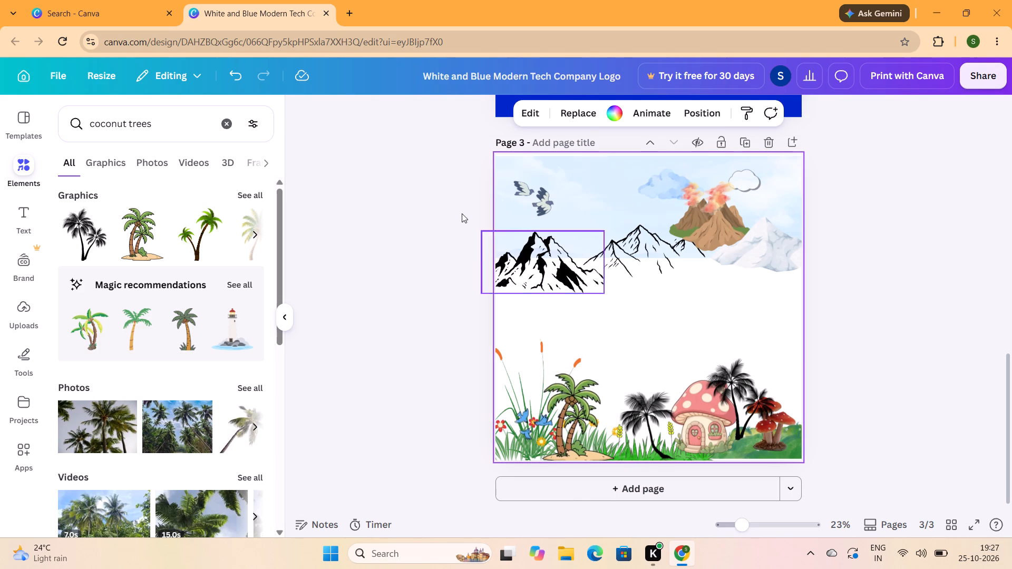
Replace the element search with one for "sky" and limit the results to graphics.
click(227, 129)
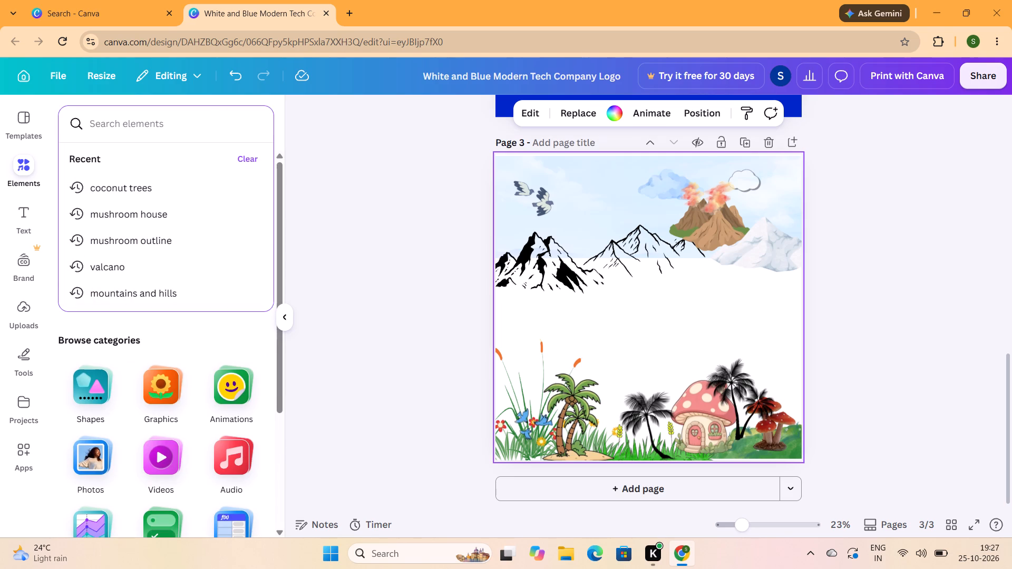
key(s)
text(ky)
key(Return)
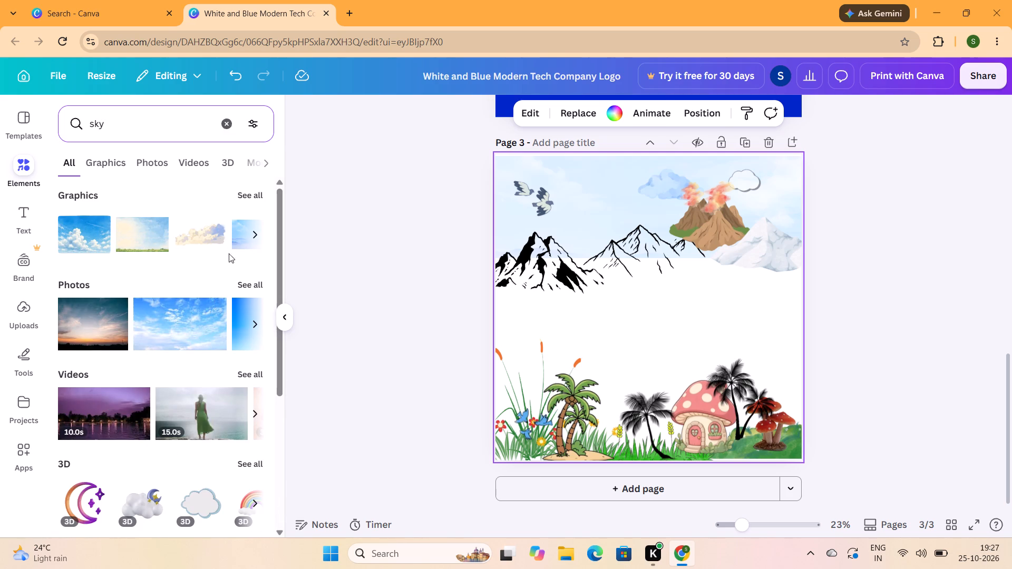
click(108, 153)
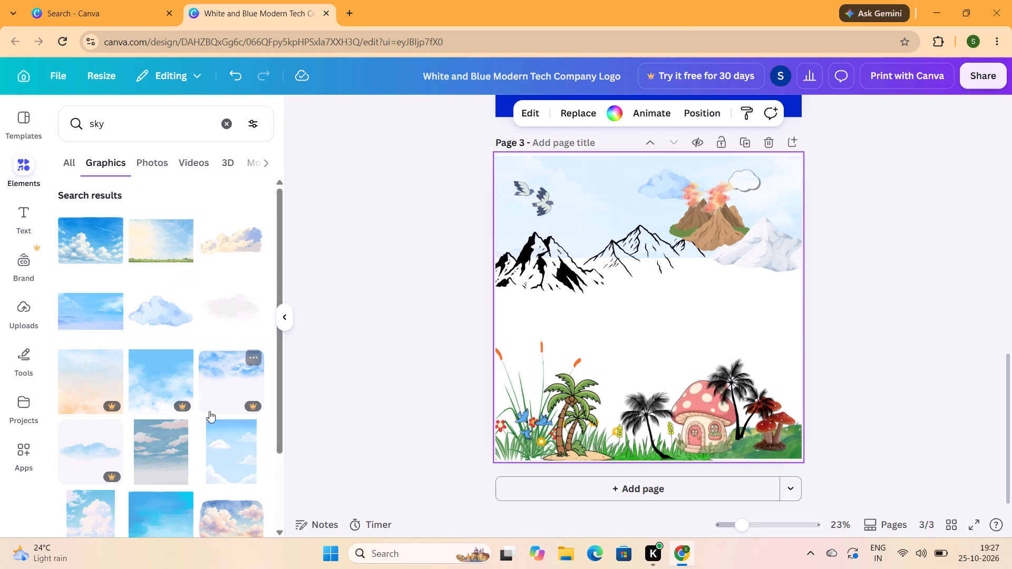
Add the blue sky graphic with faint hills and stretch it over the full page width from the mountains down to the bottom edge.
scroll(208, 414, down, 2)
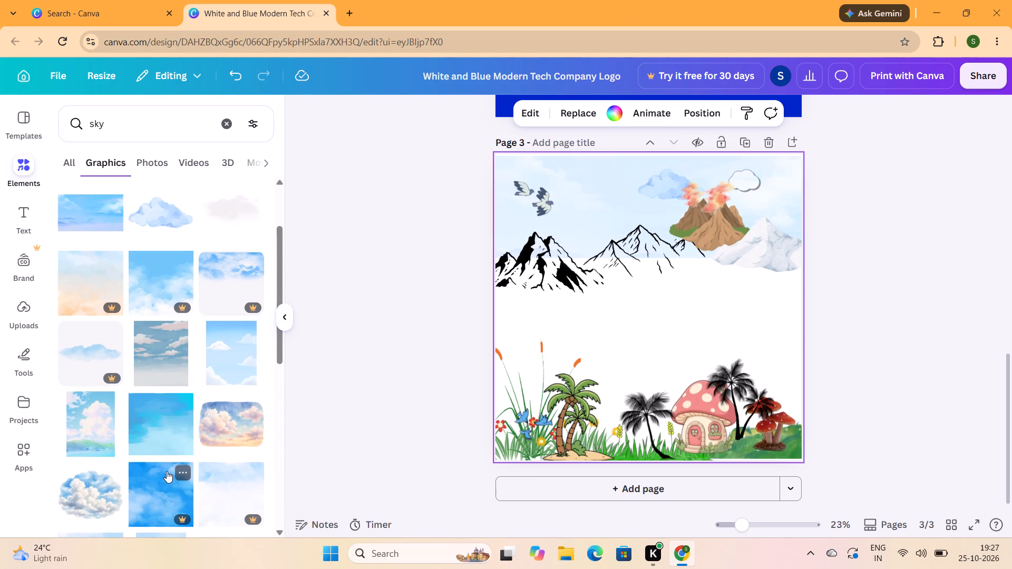
scroll(124, 388, up, 1)
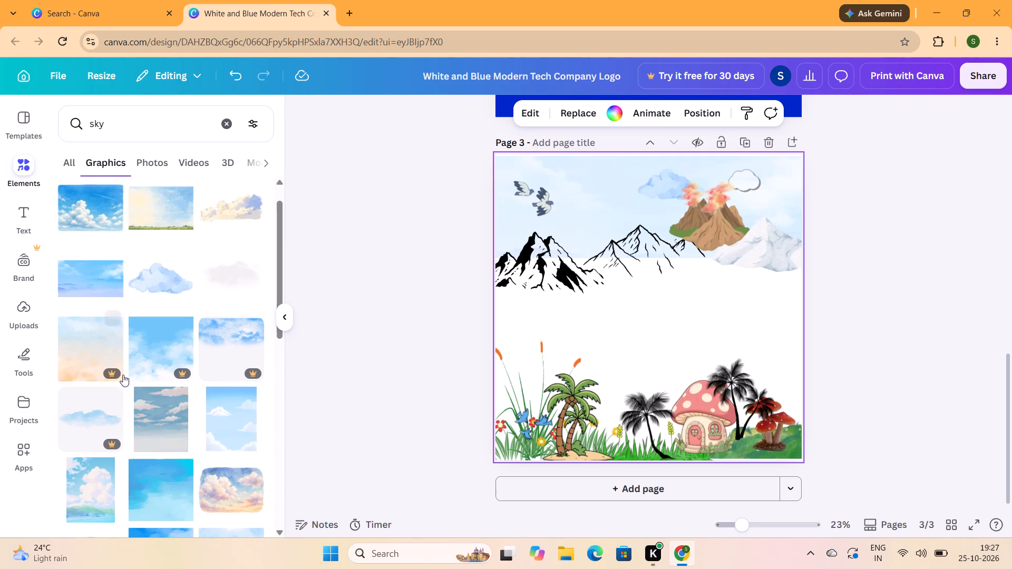
click(97, 293)
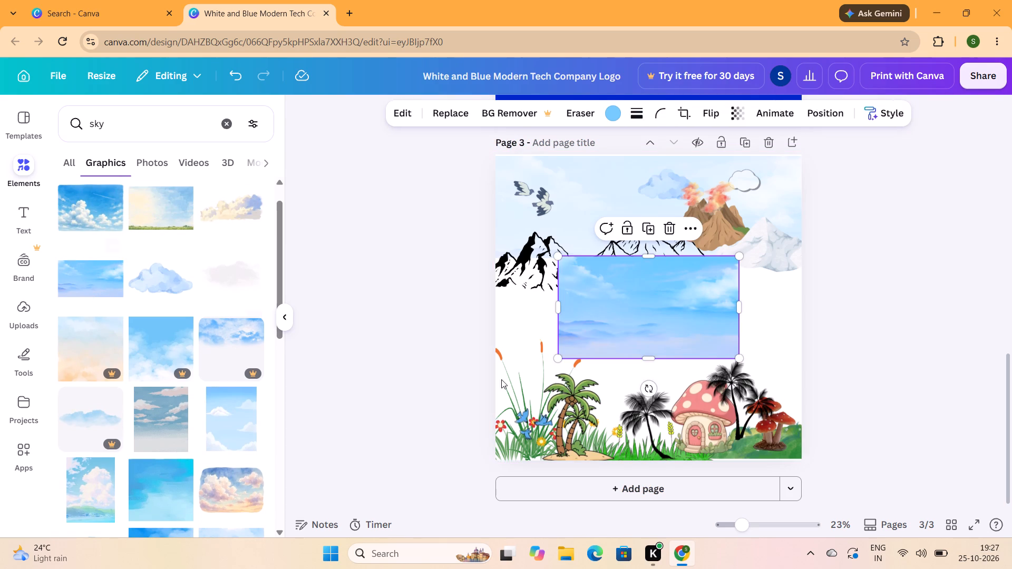
click(558, 309)
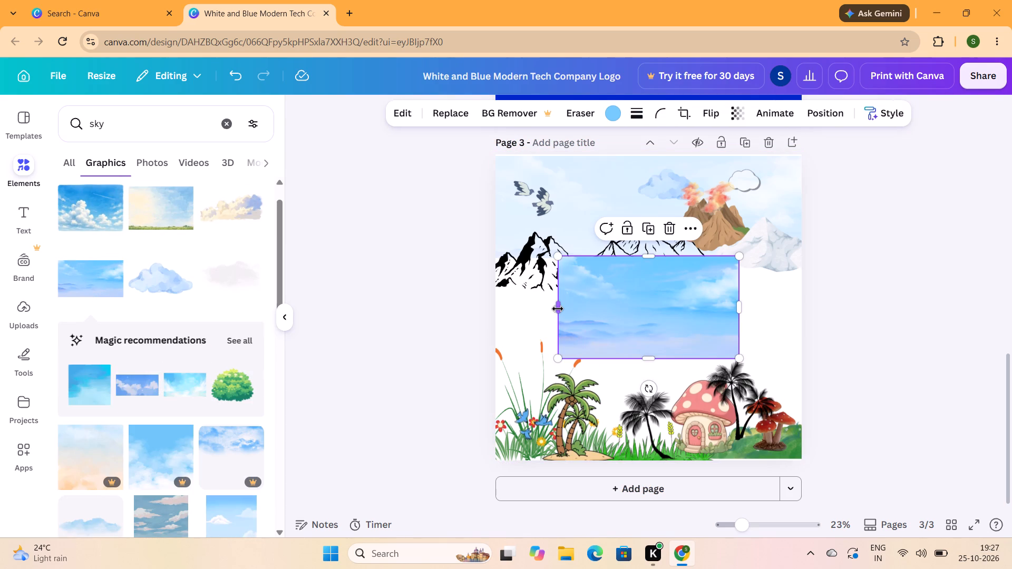
drag(662, 296, 605, 327)
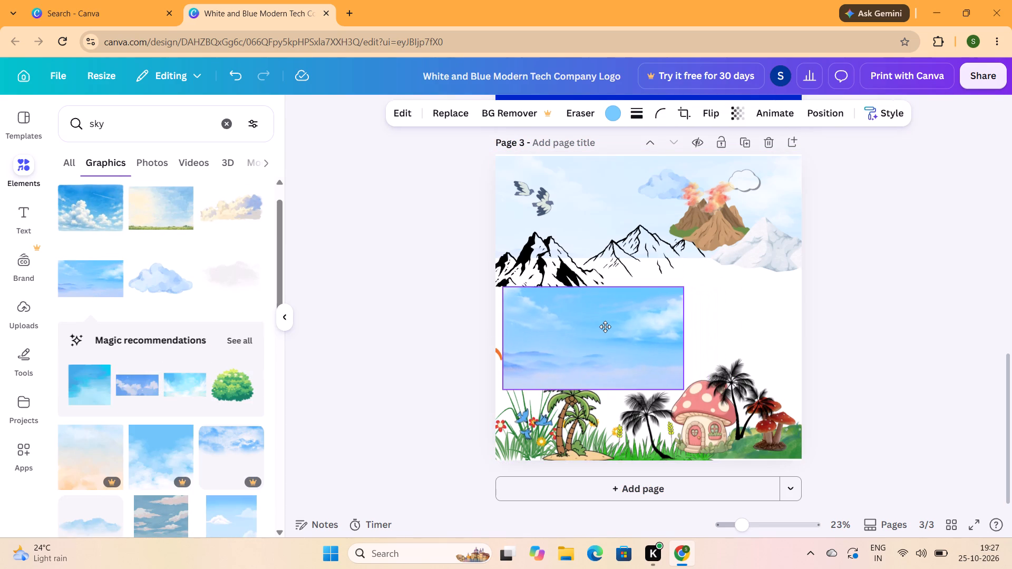
drag(605, 327, 601, 336)
drag(679, 348, 862, 342)
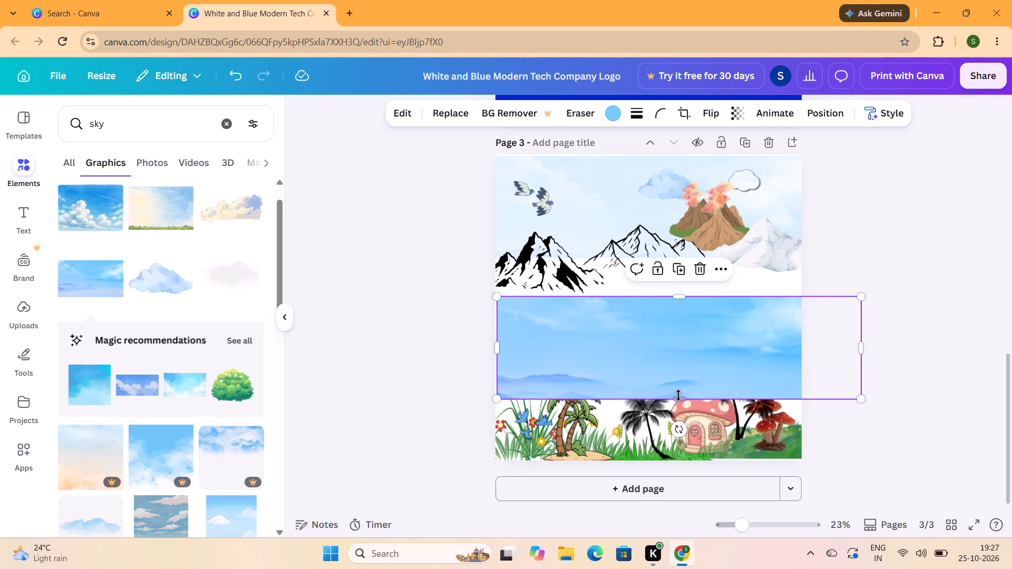
drag(682, 399, 687, 465)
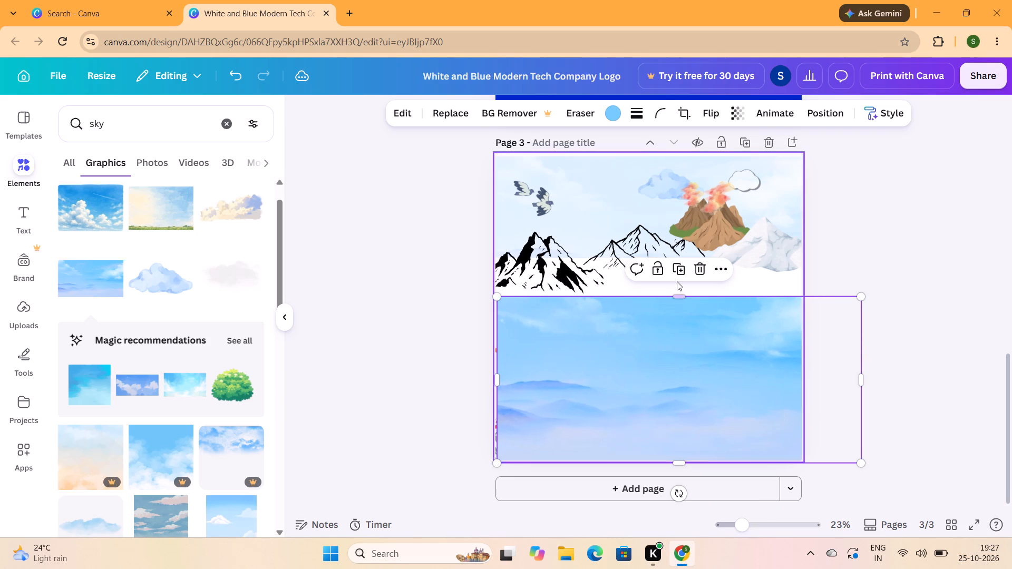
drag(679, 300, 666, 270)
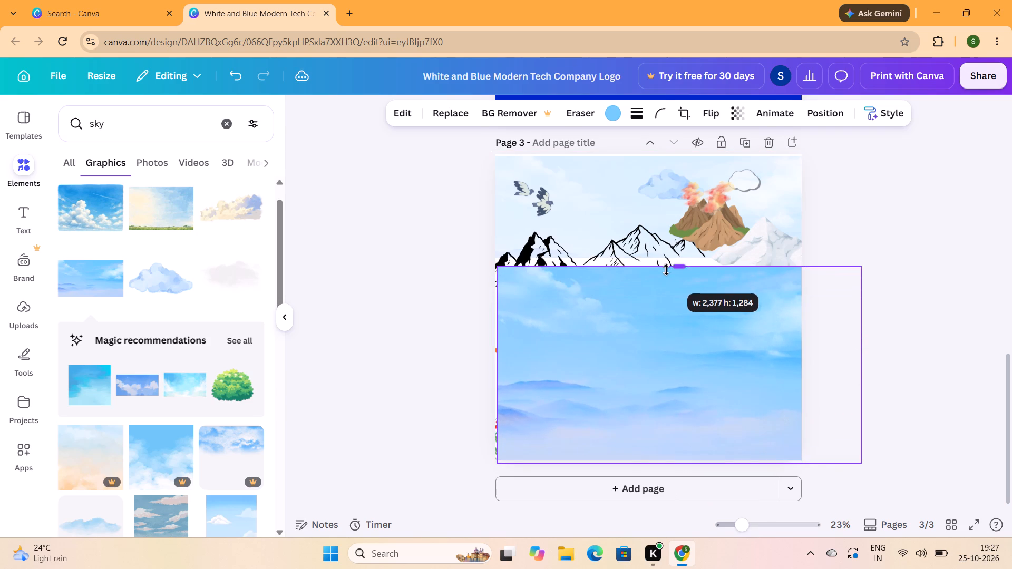
drag(666, 270, 668, 254)
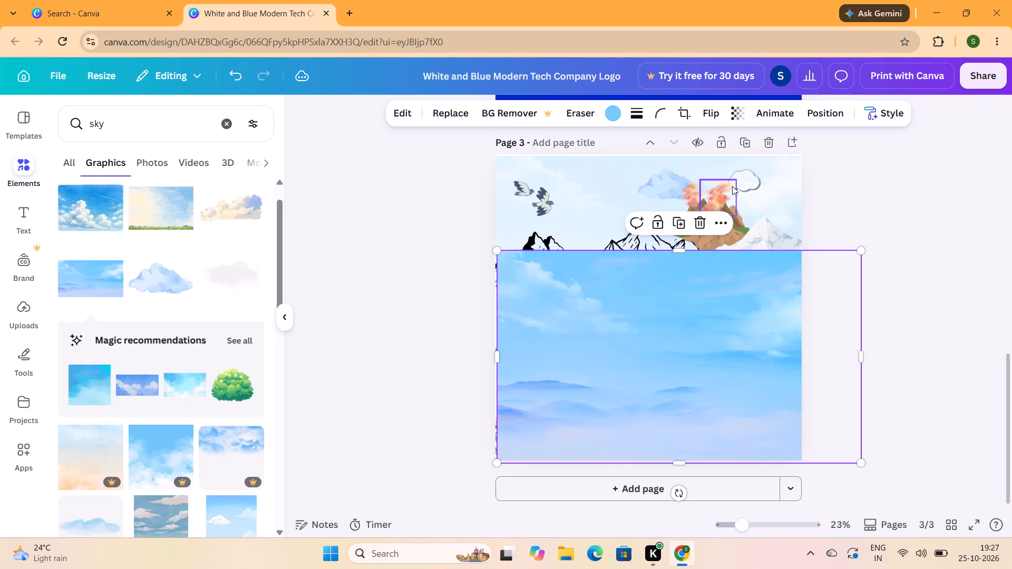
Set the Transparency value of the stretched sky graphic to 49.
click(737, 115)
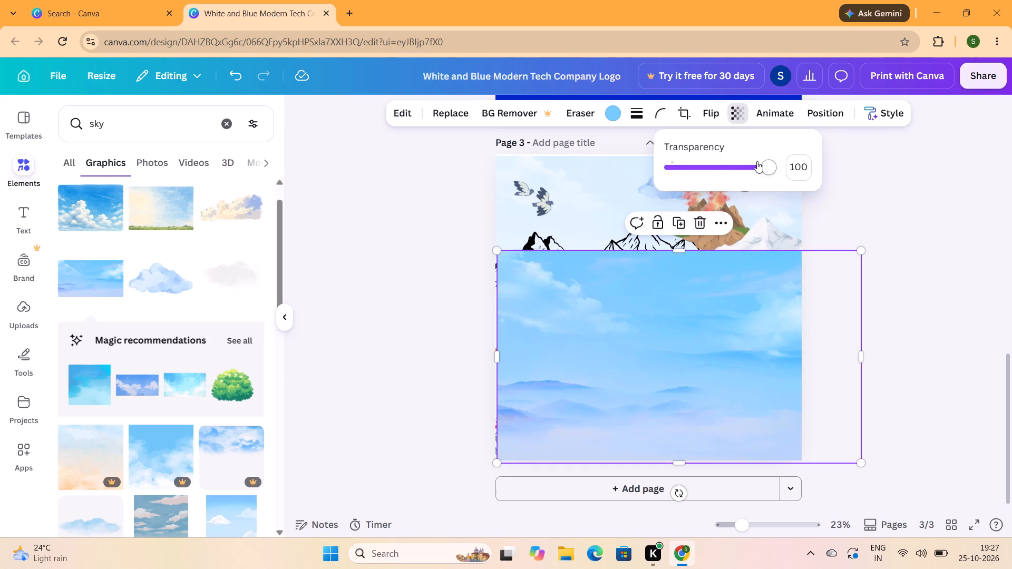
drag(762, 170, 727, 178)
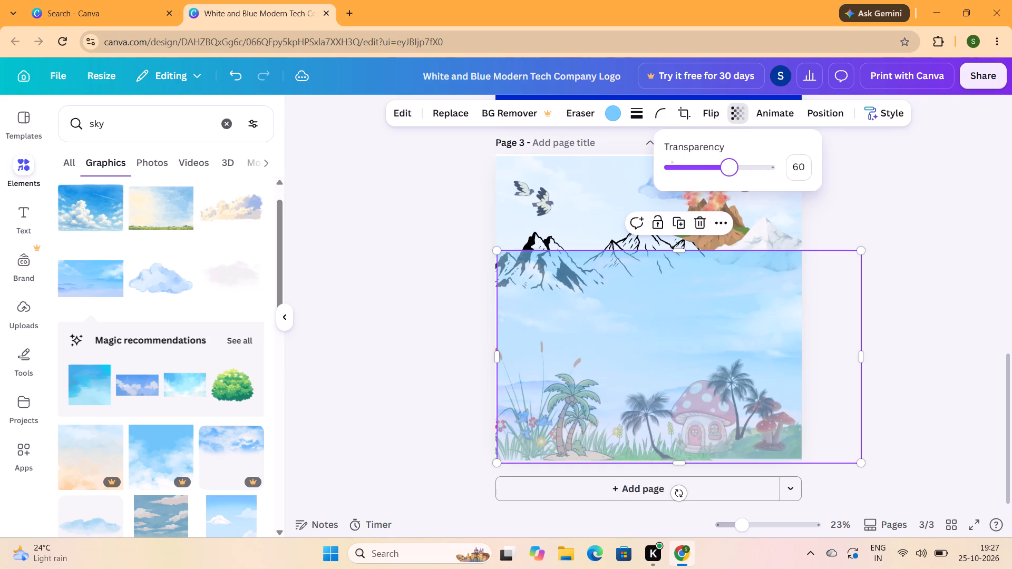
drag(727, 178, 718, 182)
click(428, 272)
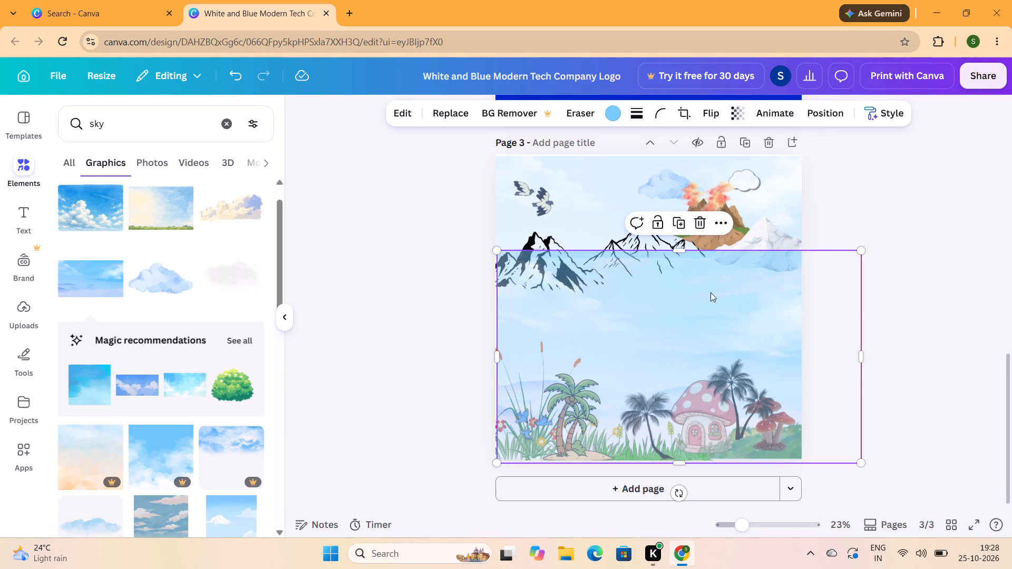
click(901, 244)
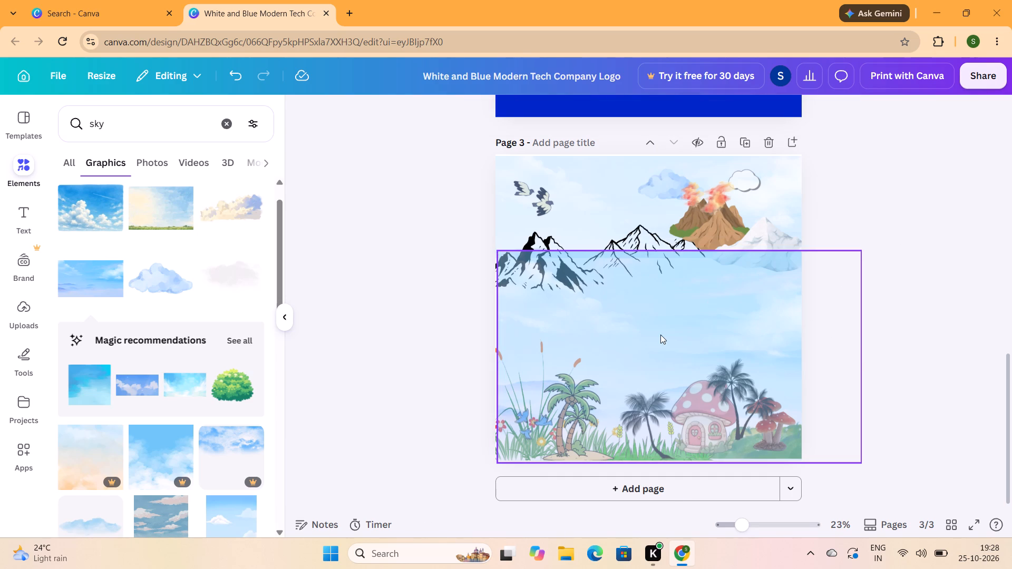
Lower the Transparency value of the stretched sky graphic further to make it fainter over the plants and mountains.
click(660, 335)
click(740, 114)
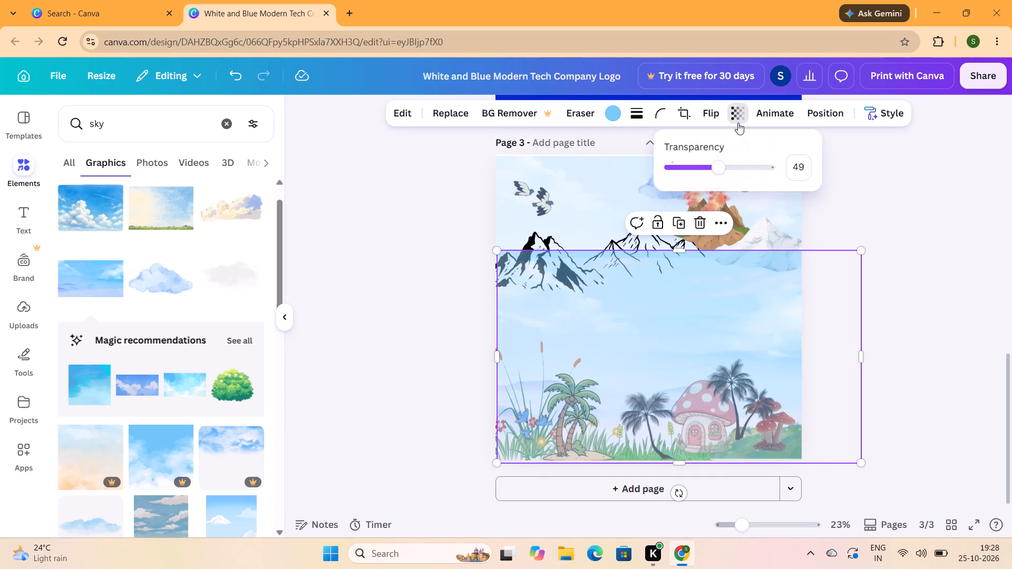
drag(726, 164, 698, 177)
click(386, 286)
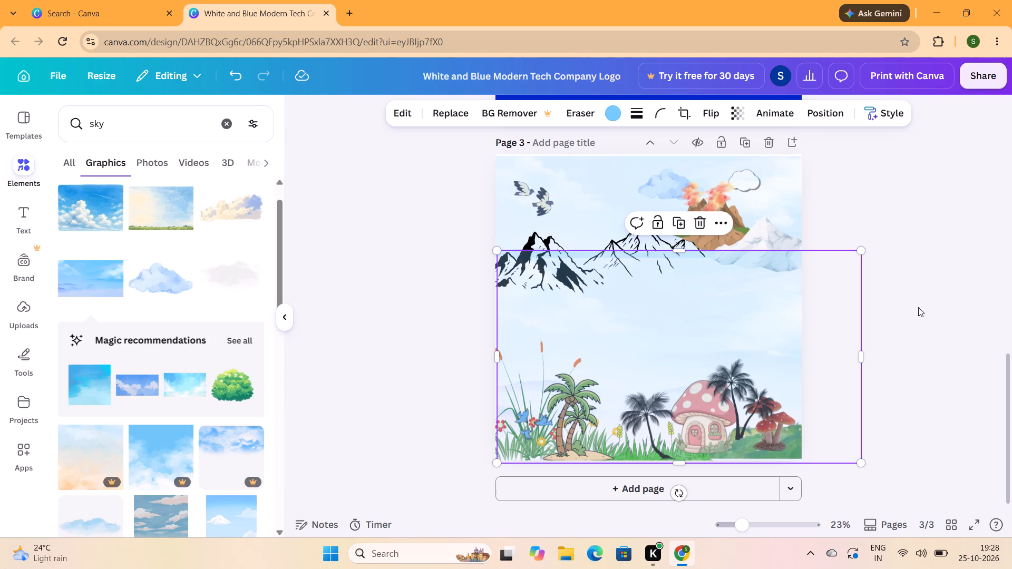
click(825, 200)
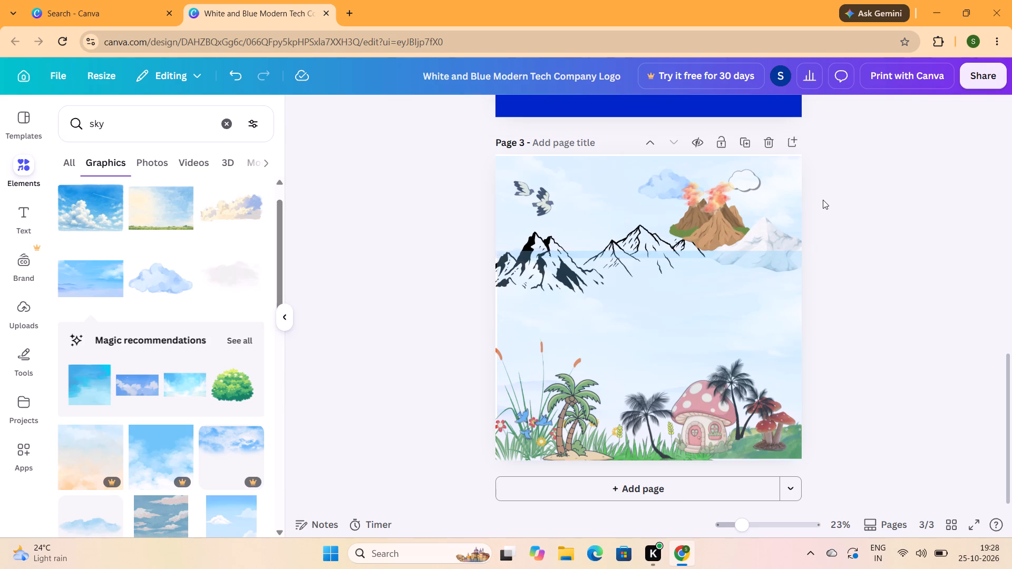
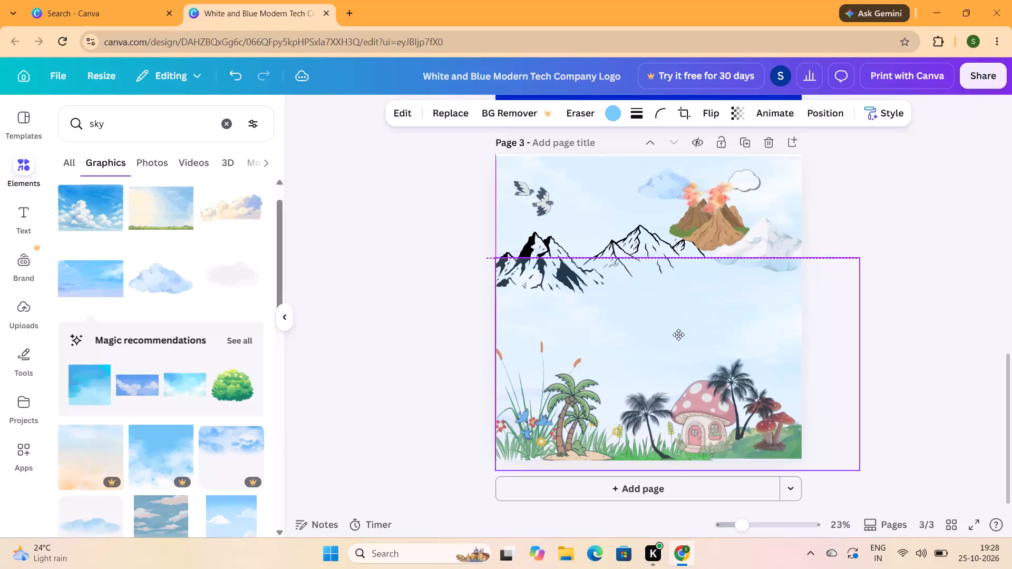
Replace the element search with the suggested "farmer indian" and limit the results to graphics.
click(974, 295)
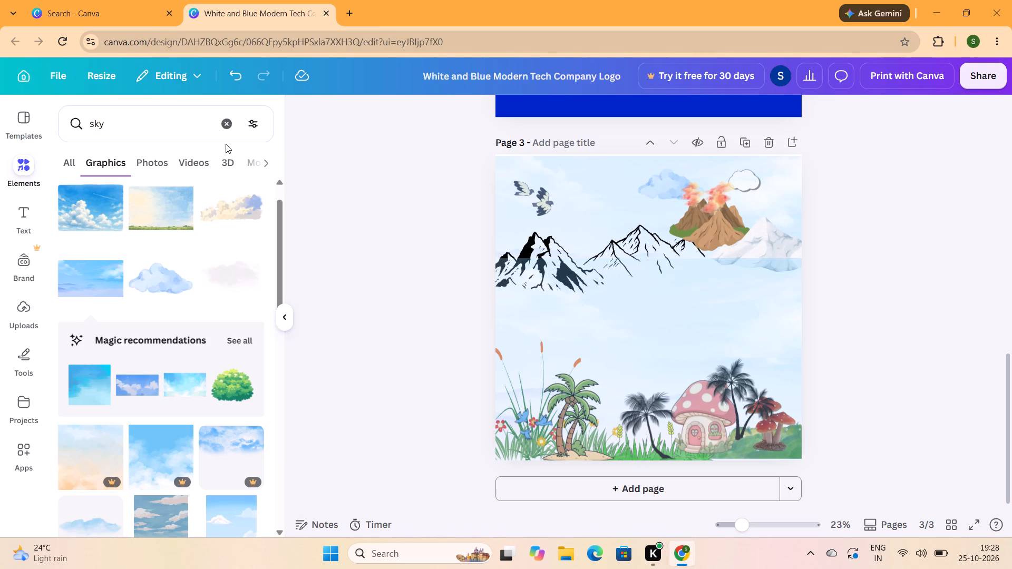
click(222, 131)
key(f)
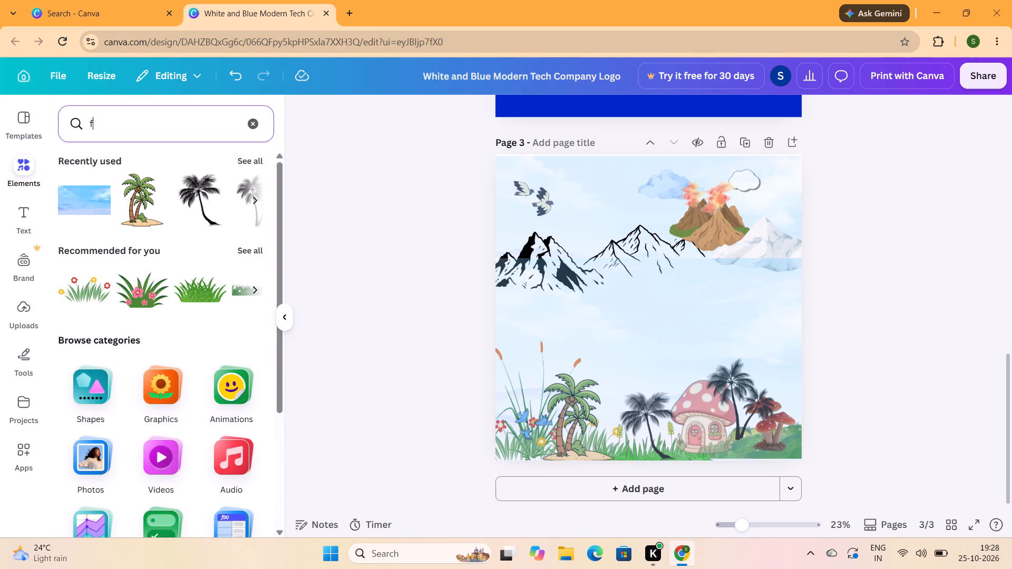
key(a)
key(r)
key(m)
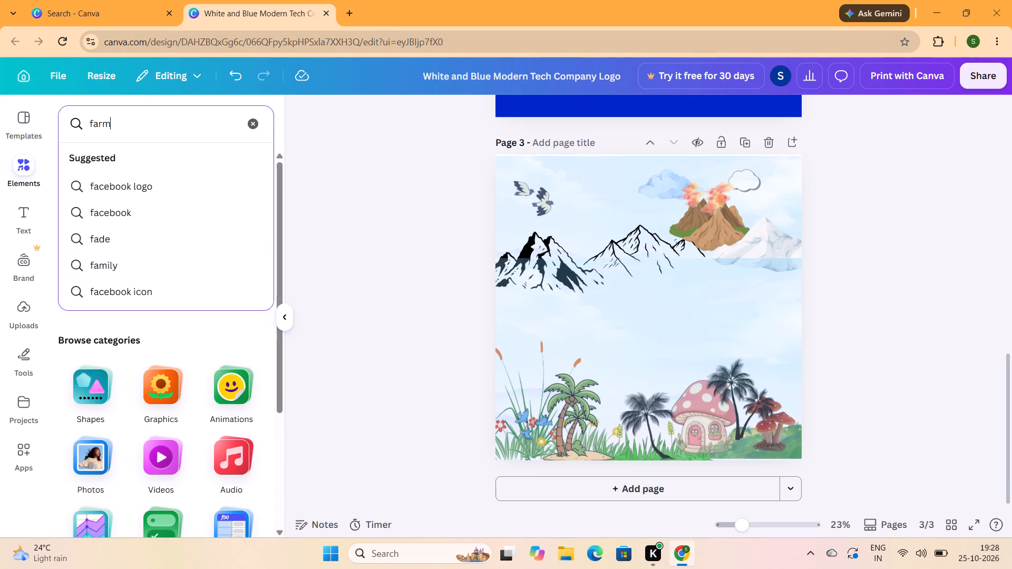
text(er)
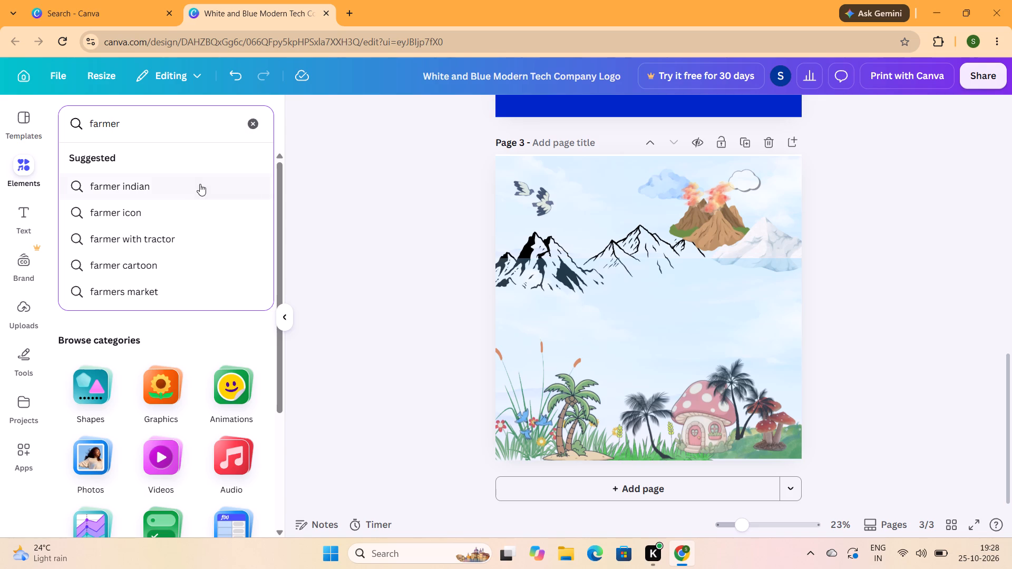
click(198, 184)
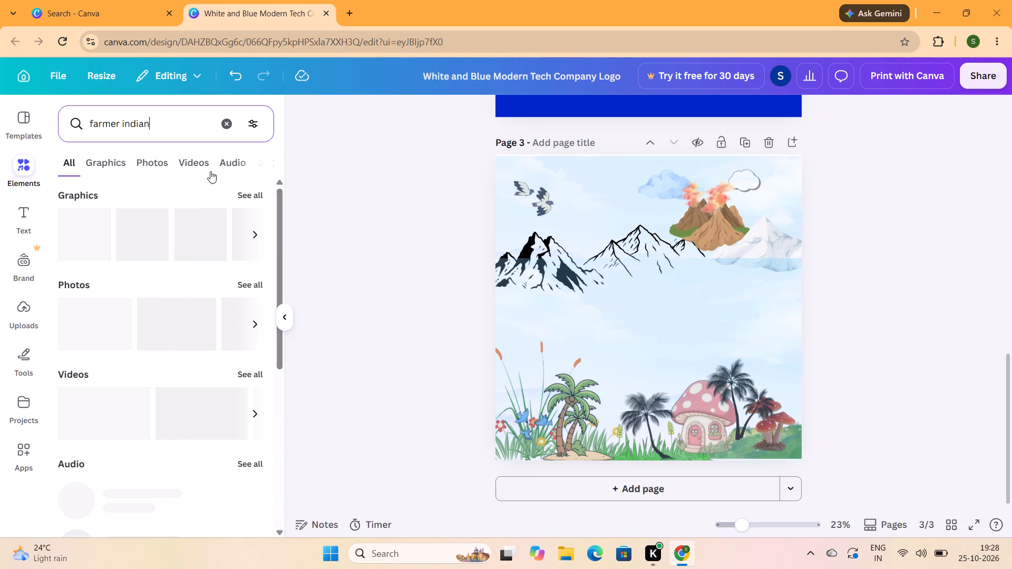
click(104, 162)
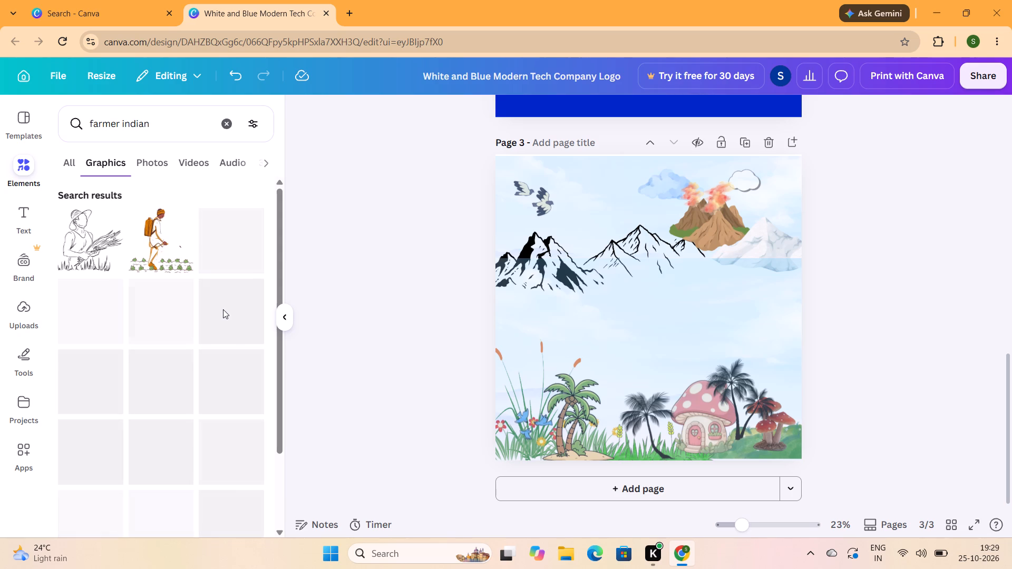
Add the walking farmer with the orange backpack sprayer, shrink it and place it among the flowers in the page's lower-left corner.
click(161, 245)
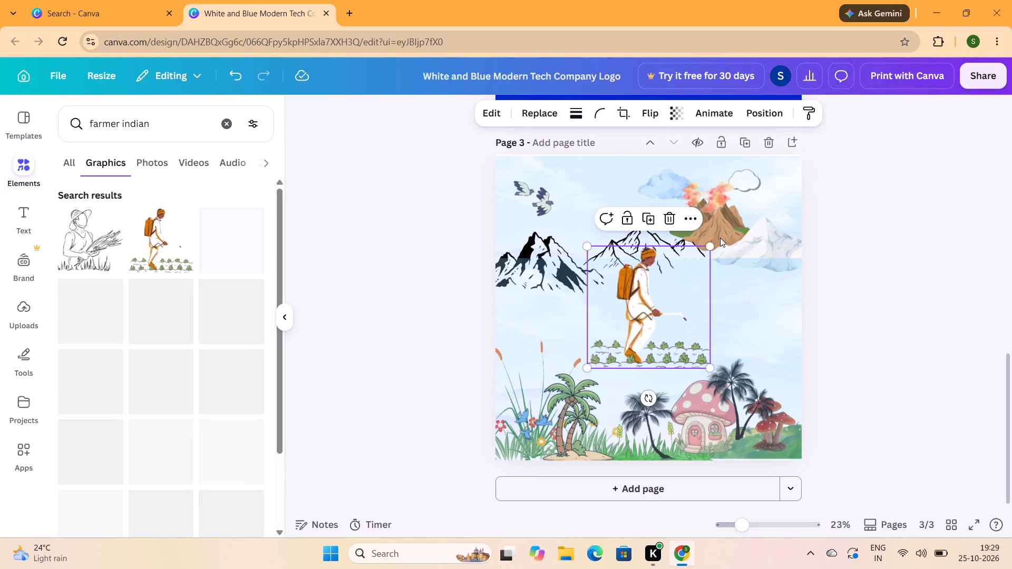
drag(706, 246, 623, 292)
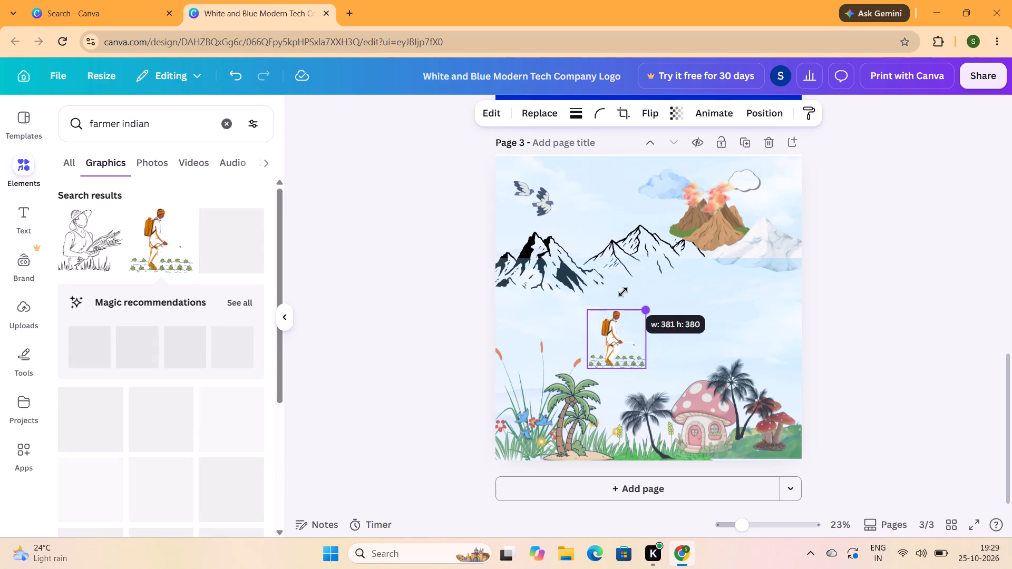
drag(623, 292, 617, 300)
drag(616, 338, 624, 356)
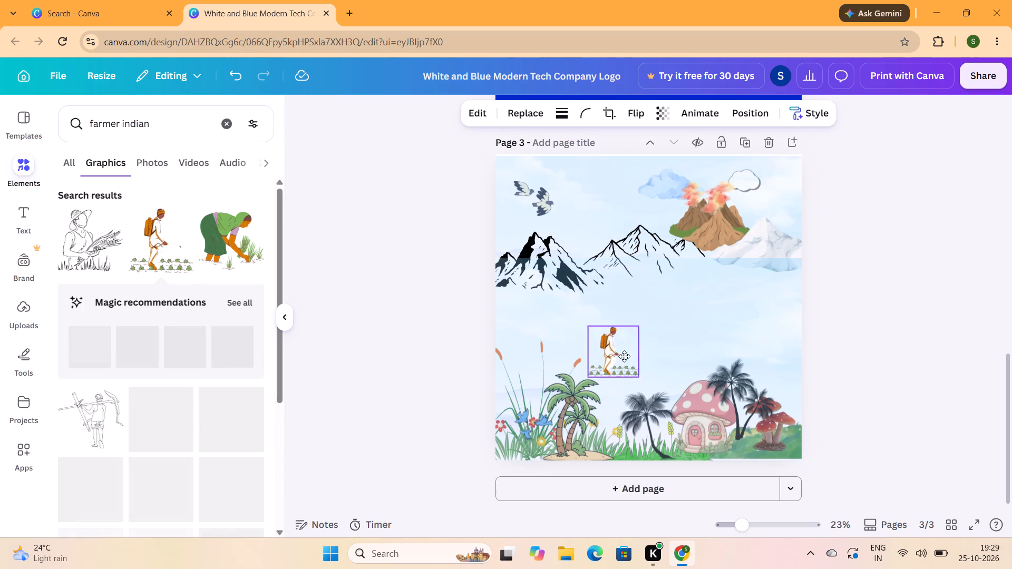
drag(624, 356, 512, 424)
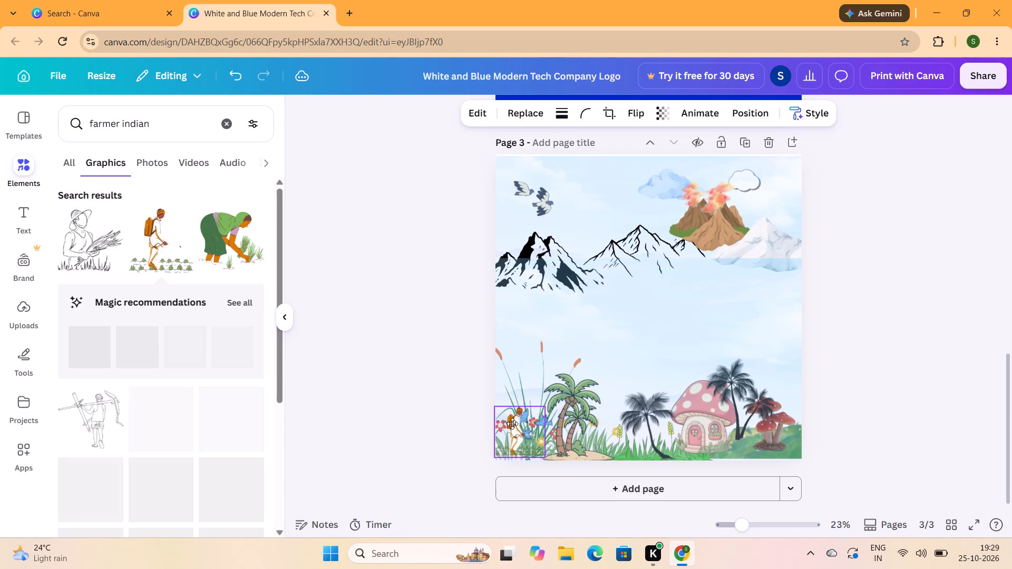
drag(512, 424, 515, 432)
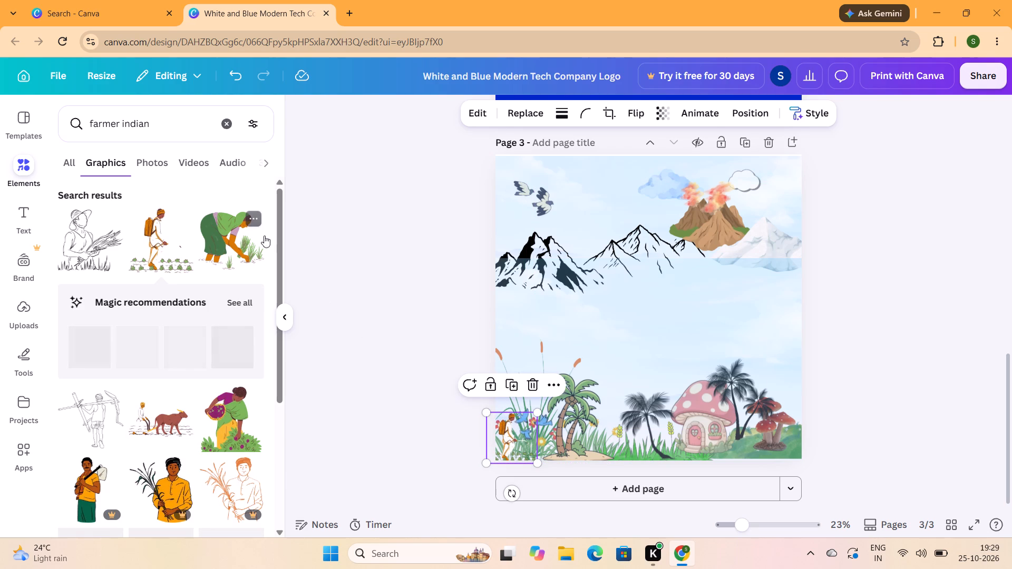
Add the bending woman farmer in green, shrink her to a small figure and place her on the grass between the mushroom house and red mushrooms.
click(231, 249)
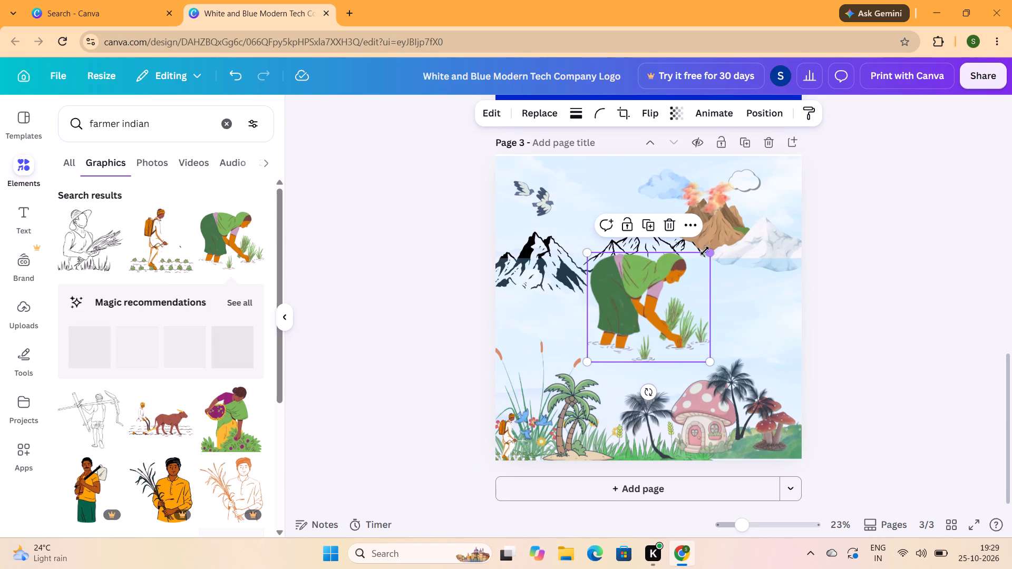
drag(707, 253, 636, 305)
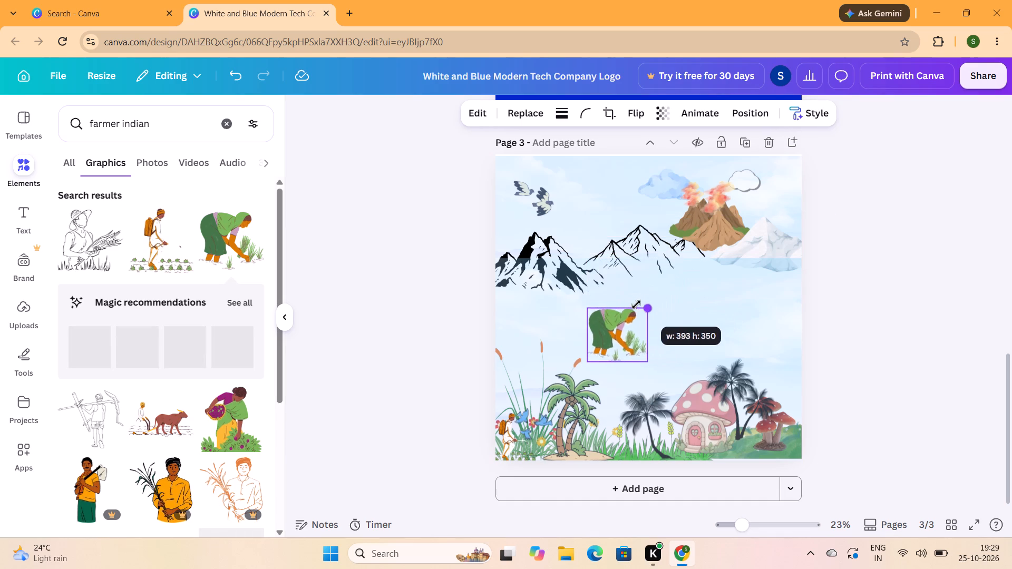
drag(636, 305, 621, 309)
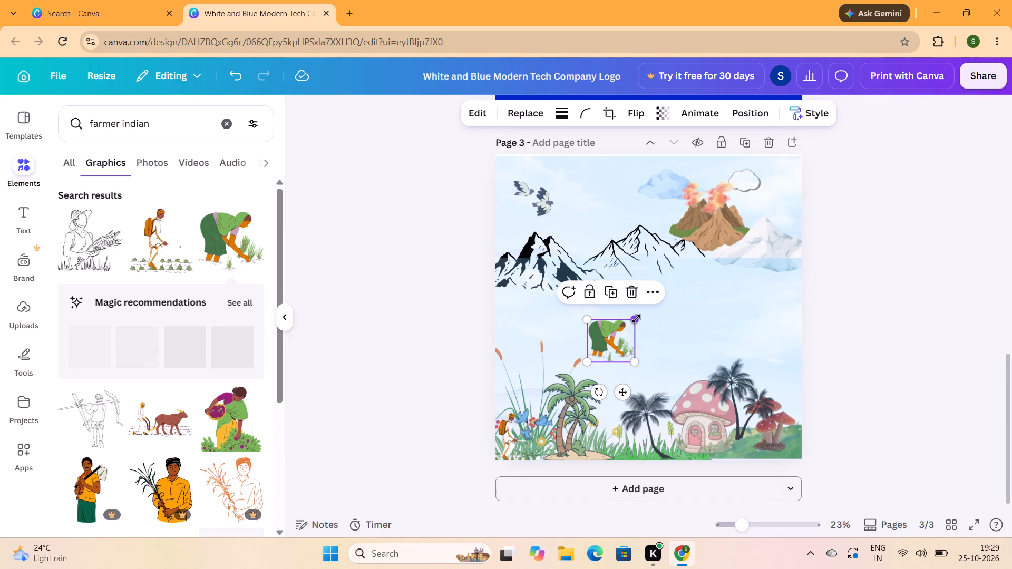
drag(636, 319, 624, 341)
drag(601, 343, 606, 439)
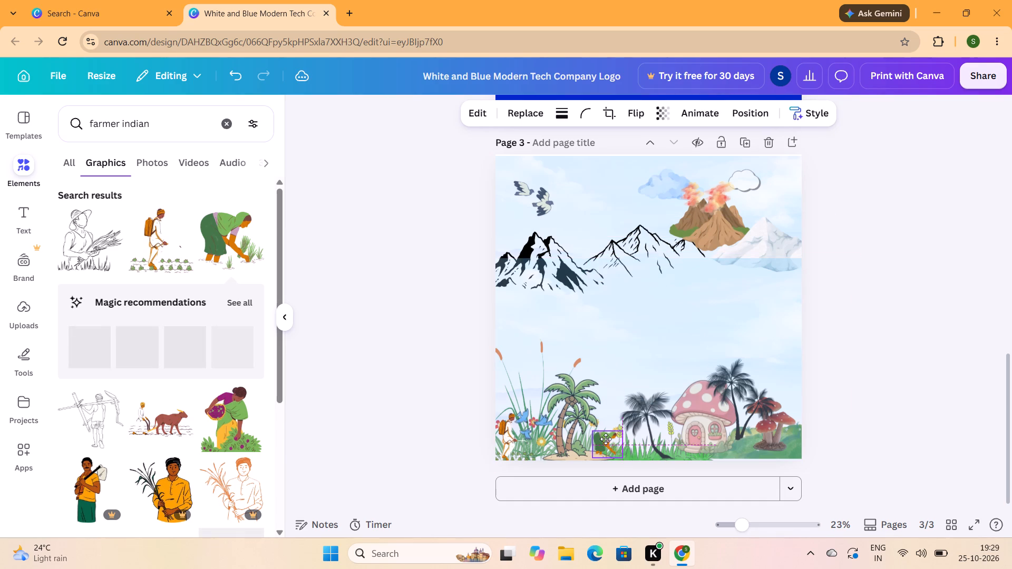
drag(606, 439, 722, 439)
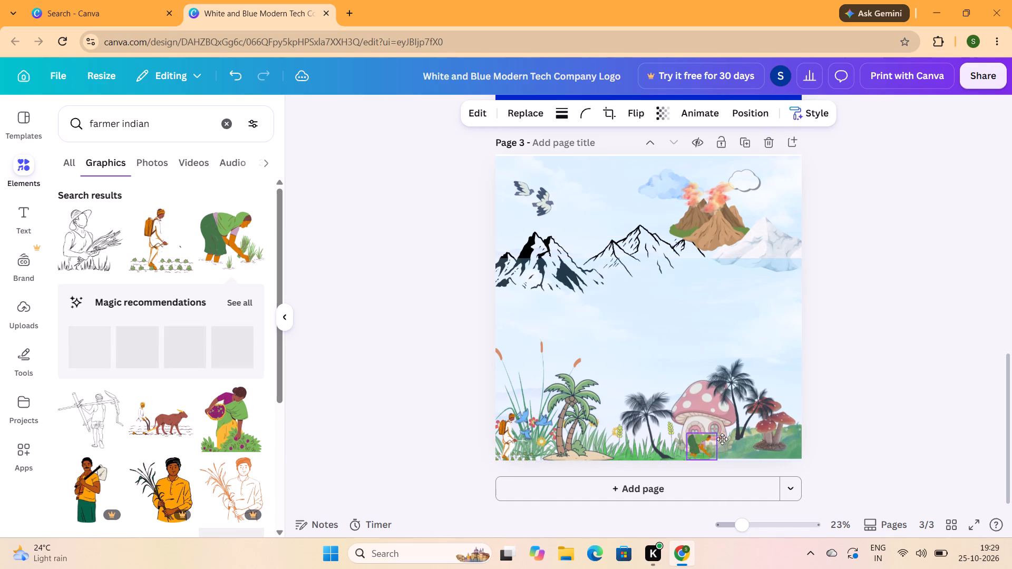
drag(722, 439, 745, 437)
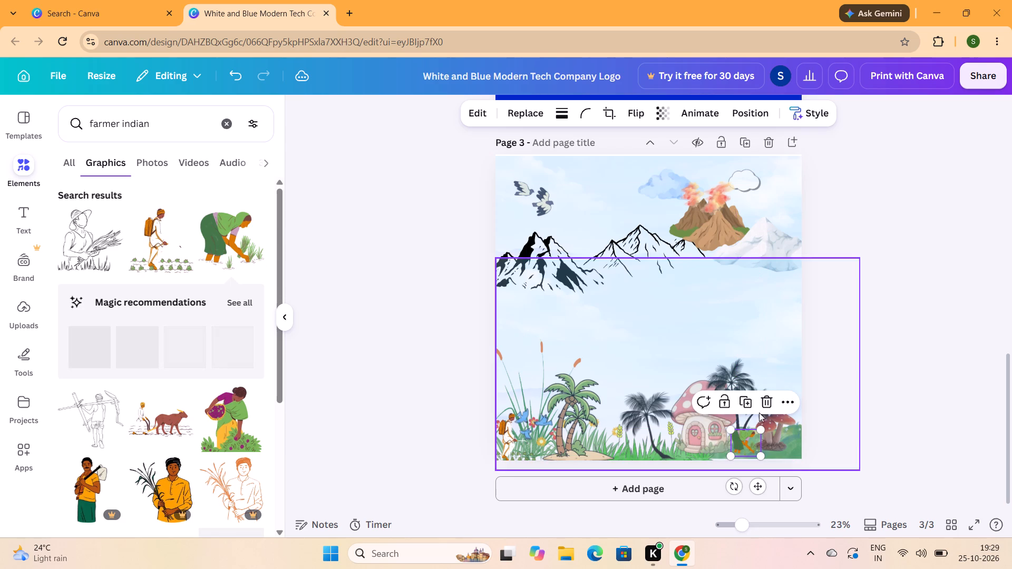
click(762, 345)
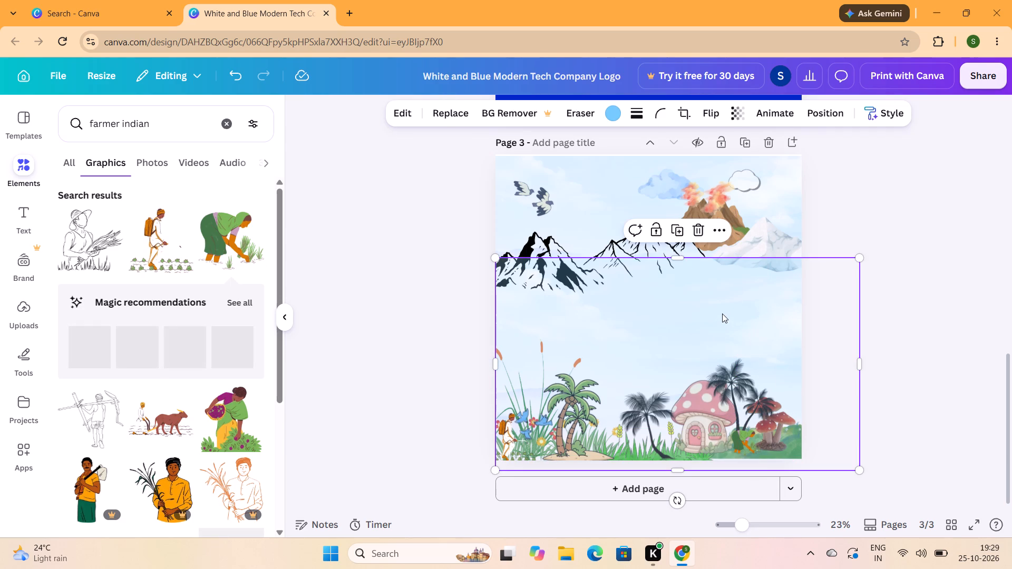
click(430, 297)
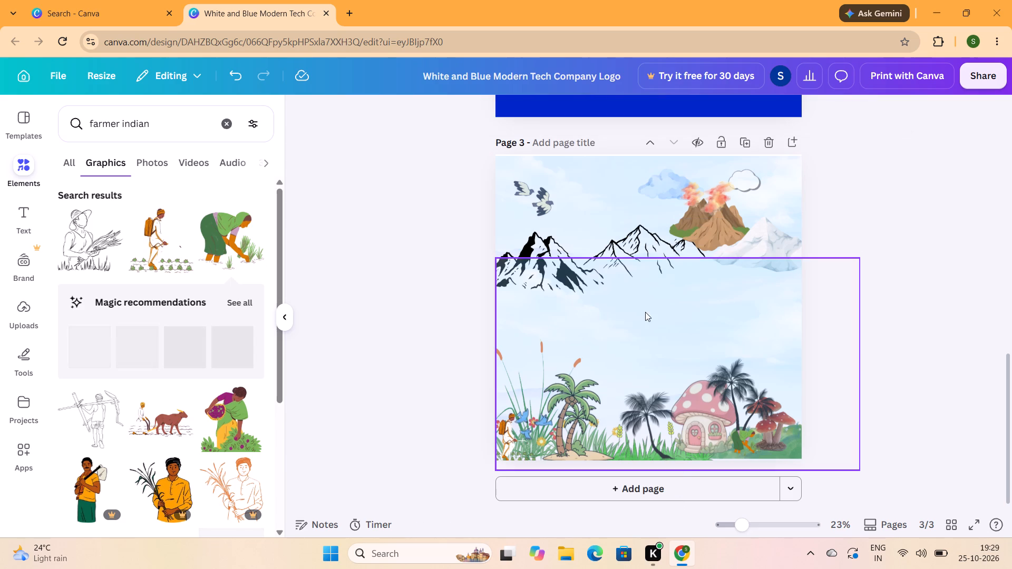